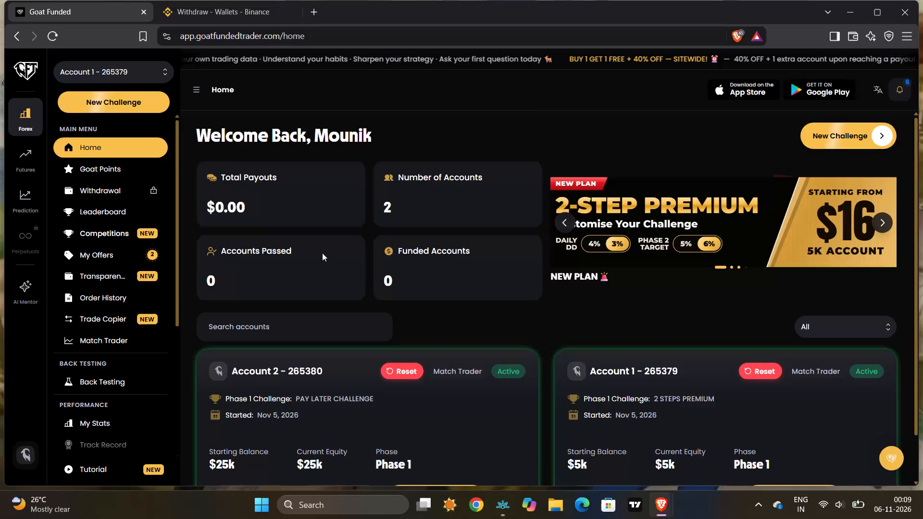
View the account credentials of Account 1, the $5k 2 Steps Premium challenge, and close them again.
{"action": "scroll", "coordinate": [322, 253], "scroll_direction": "down", "scroll_amount": 3}
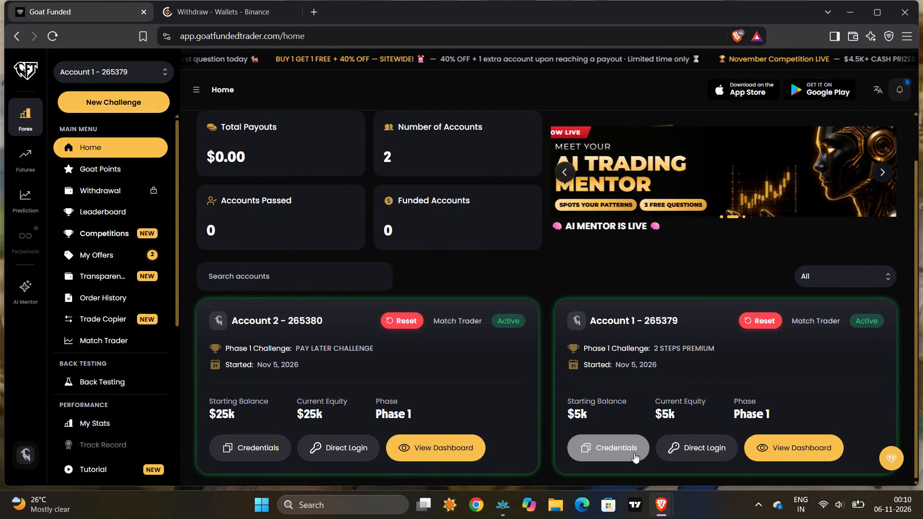
{"action": "left_click", "coordinate": [634, 453]}
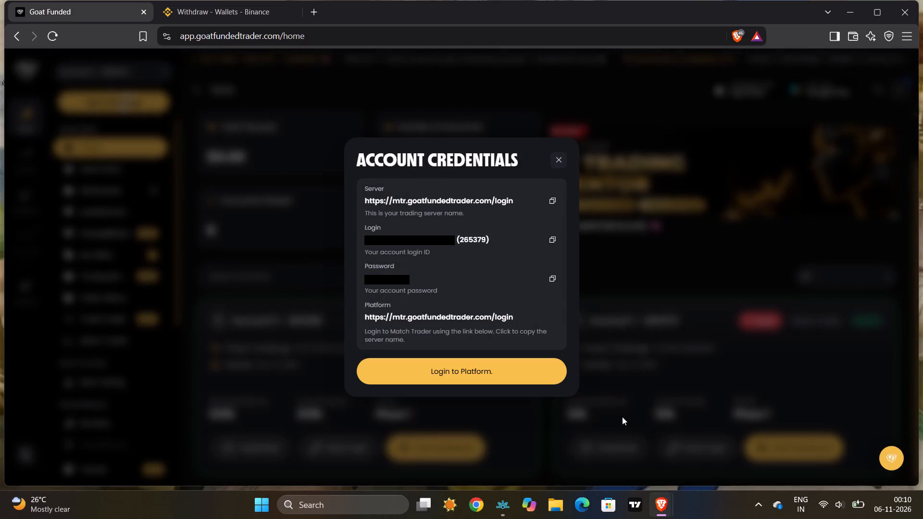
{"action": "left_click", "coordinate": [555, 156]}
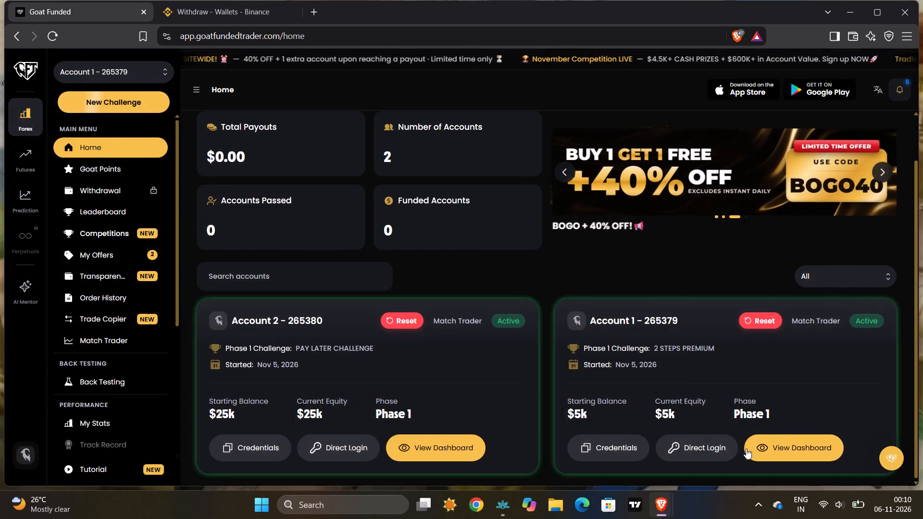
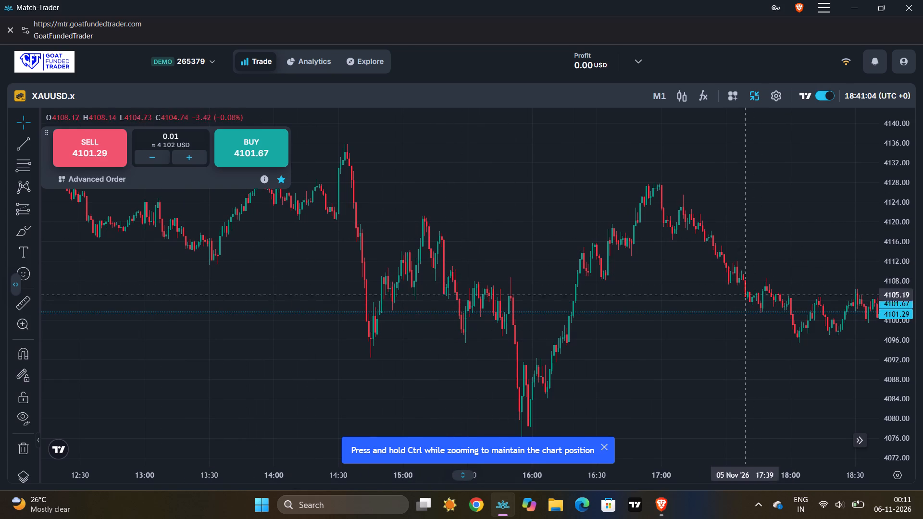
Switch the trading platform window to full-screen view.
{"action": "key", "text": "F11"}
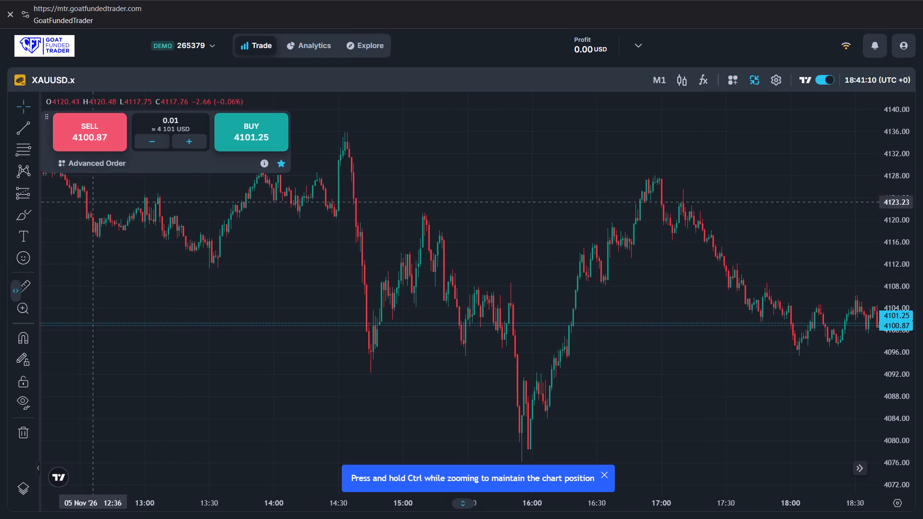
Set the XAUUSD.x chart's time interval to D1.
{"action": "scroll", "coordinate": [193, 276], "scroll_direction": "right", "scroll_amount": 1}
{"action": "scroll", "coordinate": [193, 276], "scroll_direction": "down", "scroll_amount": 6}
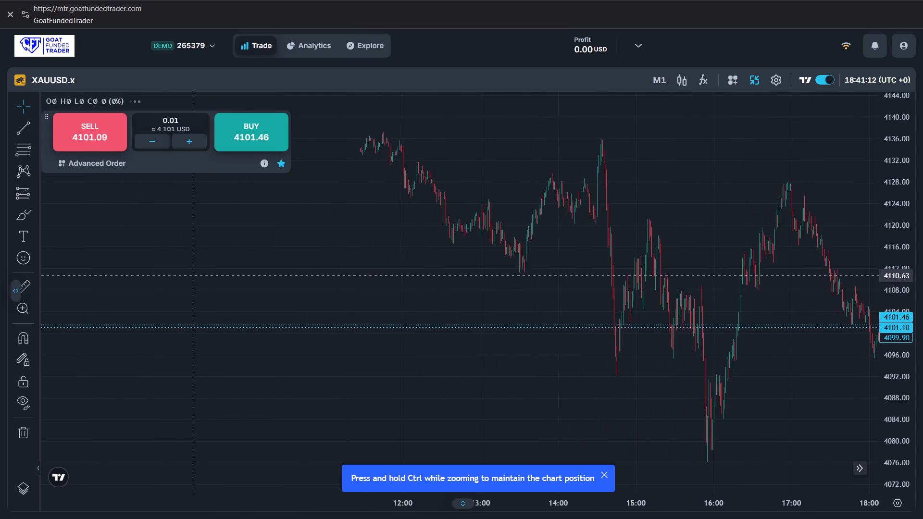
{"action": "scroll", "coordinate": [193, 276], "scroll_direction": "down", "scroll_amount": 11}
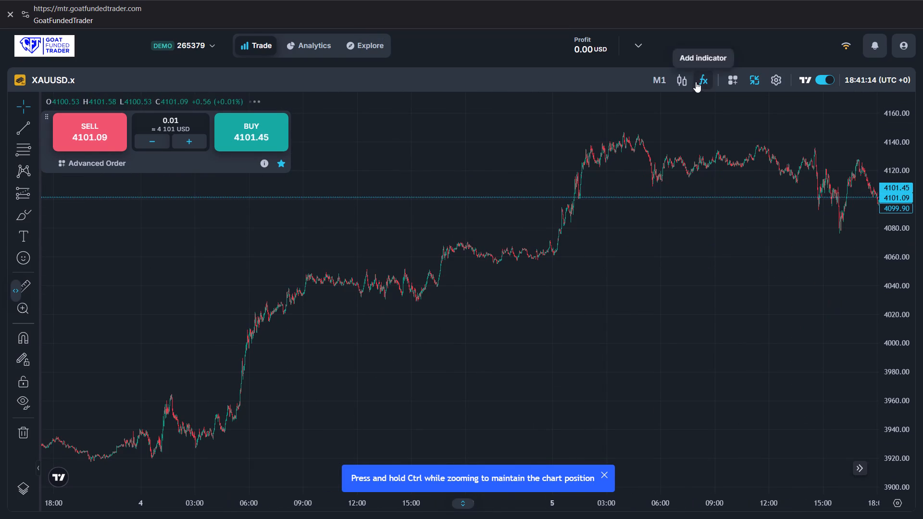
{"action": "left_click", "coordinate": [658, 75]}
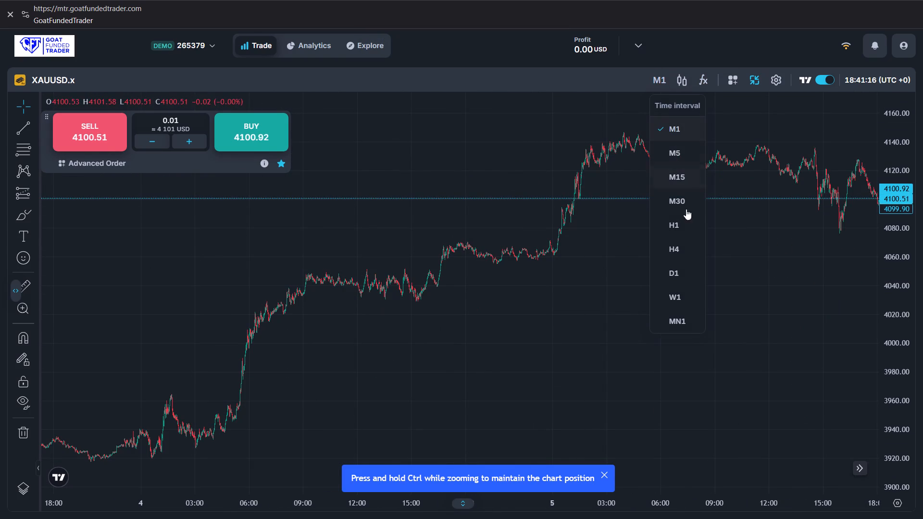
{"action": "left_click", "coordinate": [681, 275]}
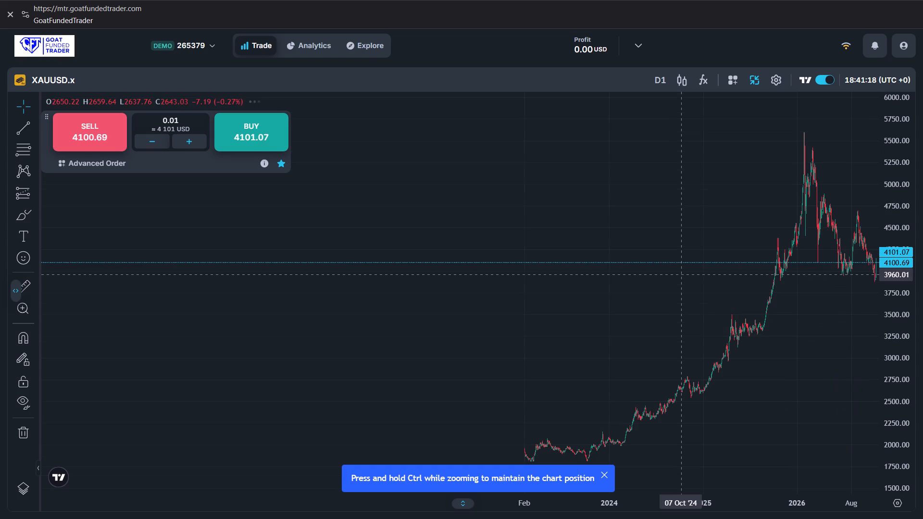
Examine the daily XAUUSD.x price history, from the long-term rise to the swings of 2026 and the most recent candles.
{"action": "scroll", "coordinate": [681, 275], "scroll_direction": "down", "scroll_amount": 4}
{"action": "scroll", "coordinate": [681, 275], "scroll_direction": "left", "scroll_amount": 1}
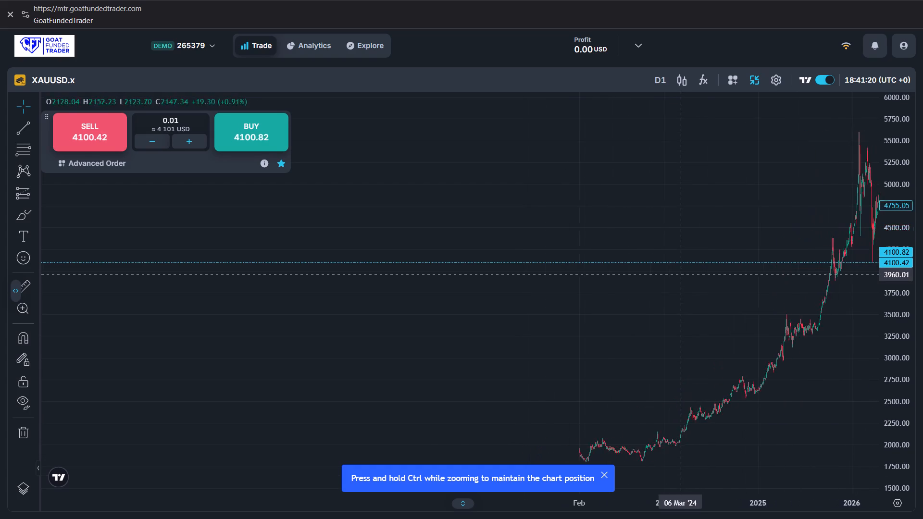
{"action": "scroll", "coordinate": [681, 275], "scroll_direction": "left", "scroll_amount": 1}
{"action": "scroll", "coordinate": [681, 275], "scroll_direction": "up", "scroll_amount": 7}
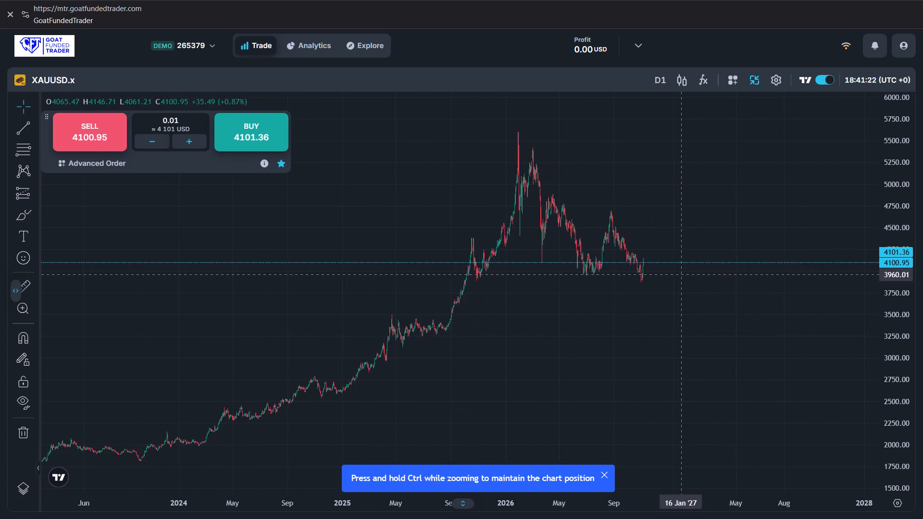
{"action": "scroll", "coordinate": [681, 275], "scroll_direction": "up", "scroll_amount": 3}
{"action": "scroll", "coordinate": [681, 275], "scroll_direction": "right", "scroll_amount": 1}
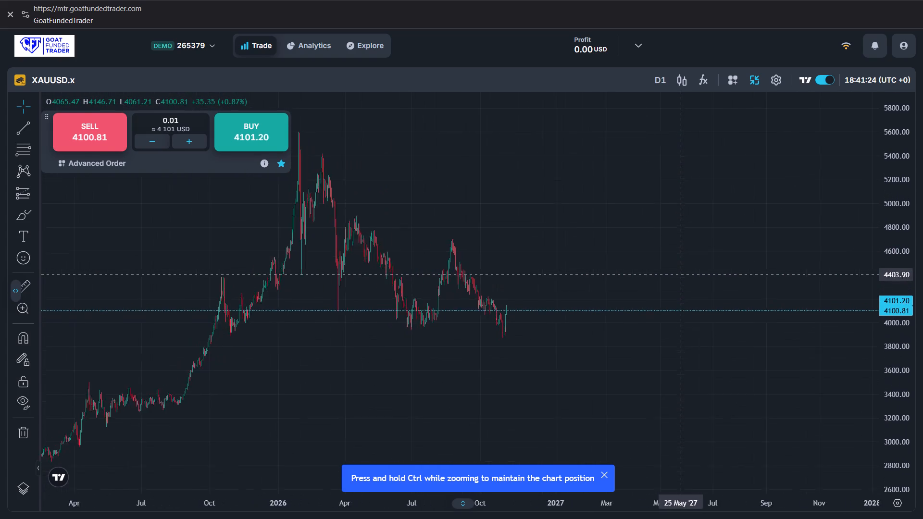
{"action": "scroll", "coordinate": [681, 275], "scroll_direction": "right", "scroll_amount": 2}
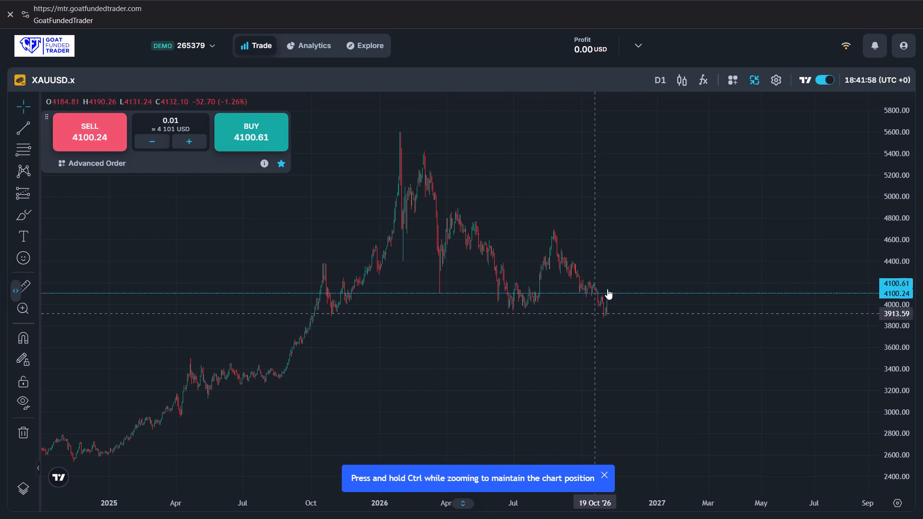
{"action": "scroll", "coordinate": [661, 231], "scroll_direction": "up", "scroll_amount": 4}
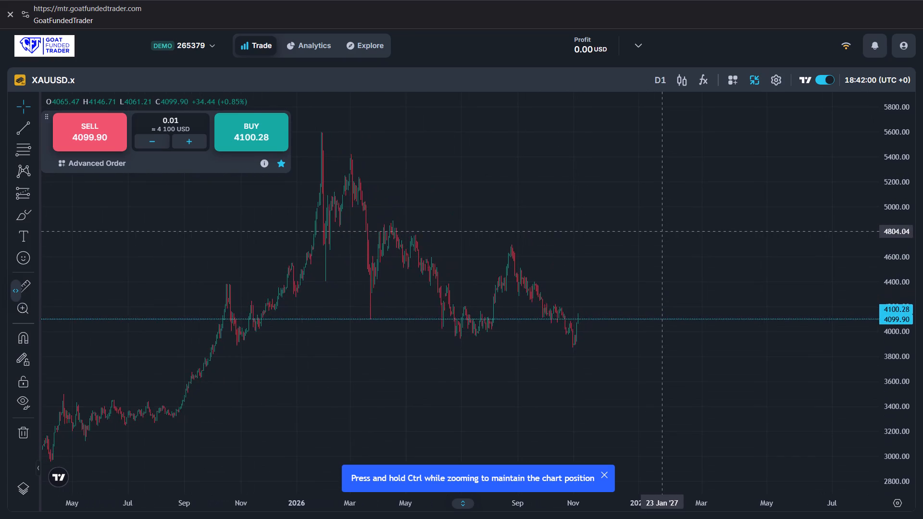
{"action": "scroll", "coordinate": [661, 231], "scroll_direction": "up", "scroll_amount": 4}
{"action": "scroll", "coordinate": [661, 231], "scroll_direction": "right", "scroll_amount": 5}
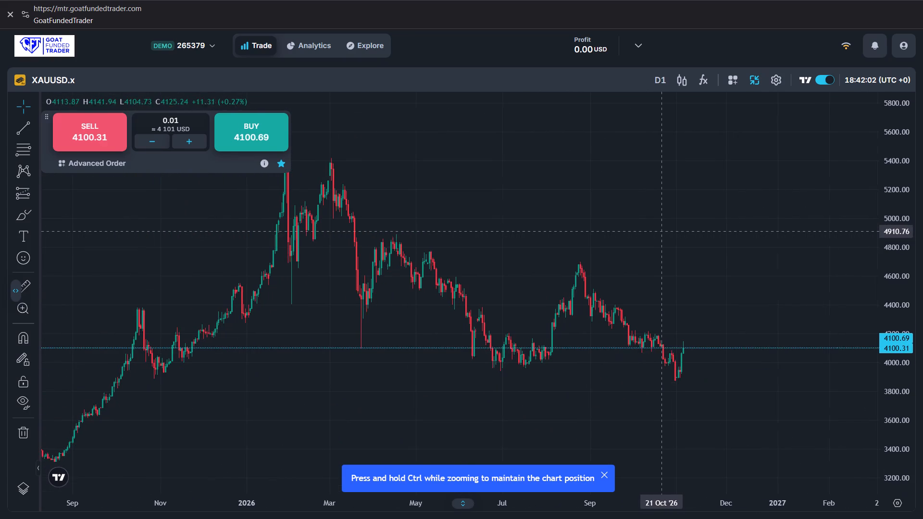
{"action": "scroll", "coordinate": [661, 231], "scroll_direction": "right", "scroll_amount": 2}
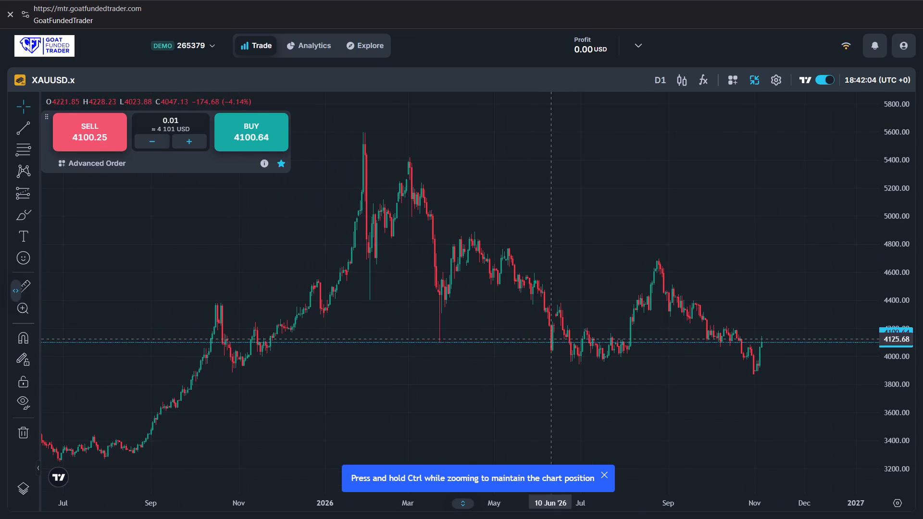
Draw a horizontal trend line at the early-February low, about 4412, from 02 Feb '26 to 24 Mar '26.
{"action": "left_click", "coordinate": [20, 128]}
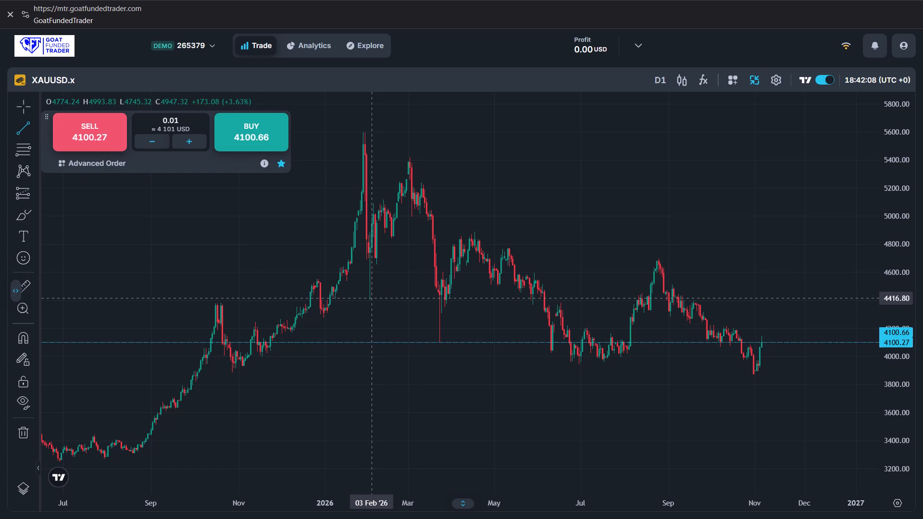
{"action": "left_click_drag", "start_coordinate": [370, 299], "coordinate": [440, 300]}
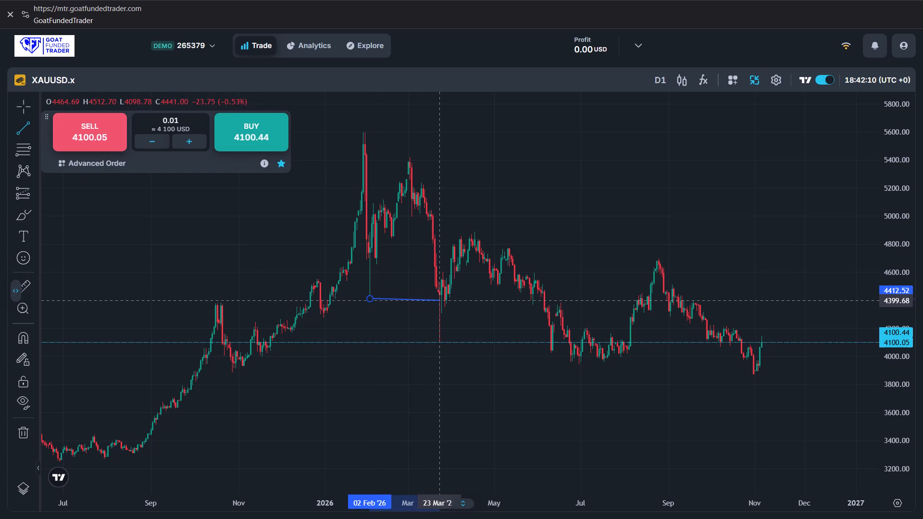
{"action": "left_click_drag", "start_coordinate": [440, 300], "coordinate": [440, 297]}
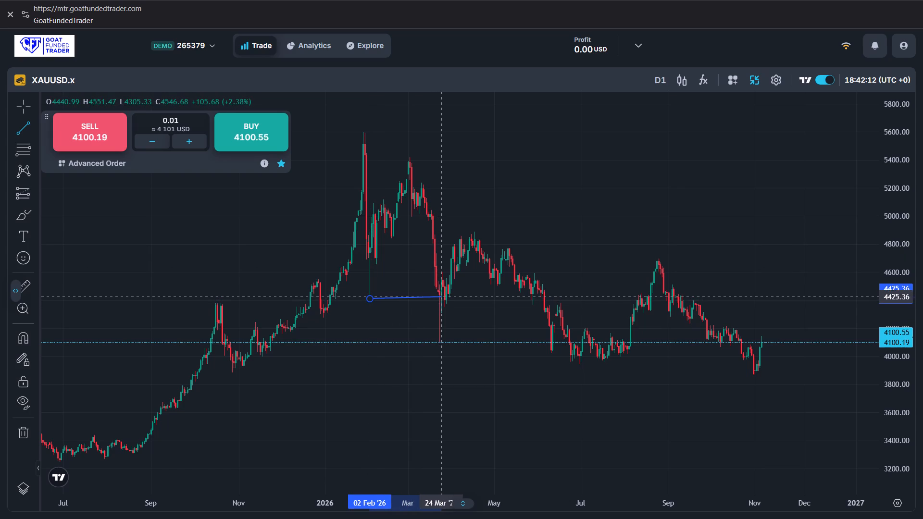
{"action": "left_click_drag", "start_coordinate": [440, 297], "coordinate": [440, 299]}
{"action": "left_click", "coordinate": [440, 299]}
{"action": "left_click", "coordinate": [501, 327]}
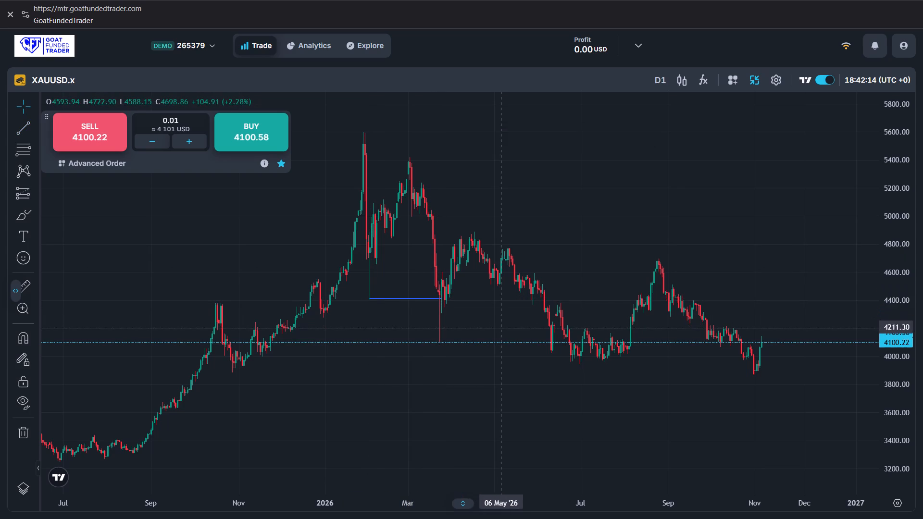
Draw a nearly horizontal trend line from the 23 Mar '26 low at about 4100 to 10 Jun '26.
{"action": "left_click", "coordinate": [23, 131]}
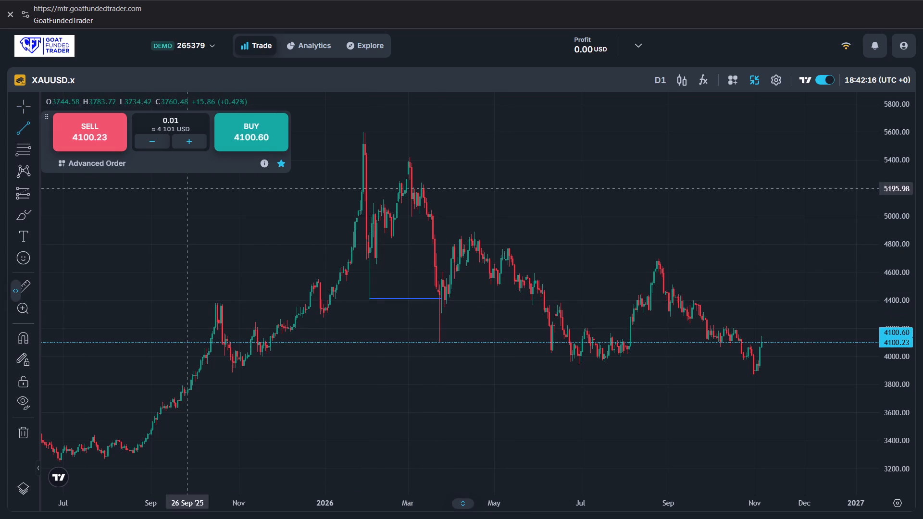
{"action": "left_click_drag", "start_coordinate": [440, 343], "coordinate": [551, 344]}
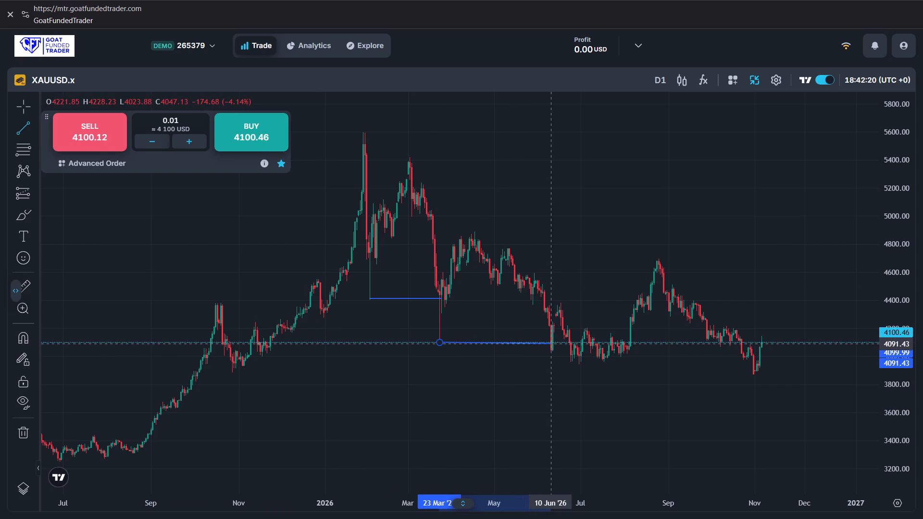
{"action": "left_click_drag", "start_coordinate": [551, 344], "coordinate": [550, 342]}
{"action": "left_click", "coordinate": [550, 342]}
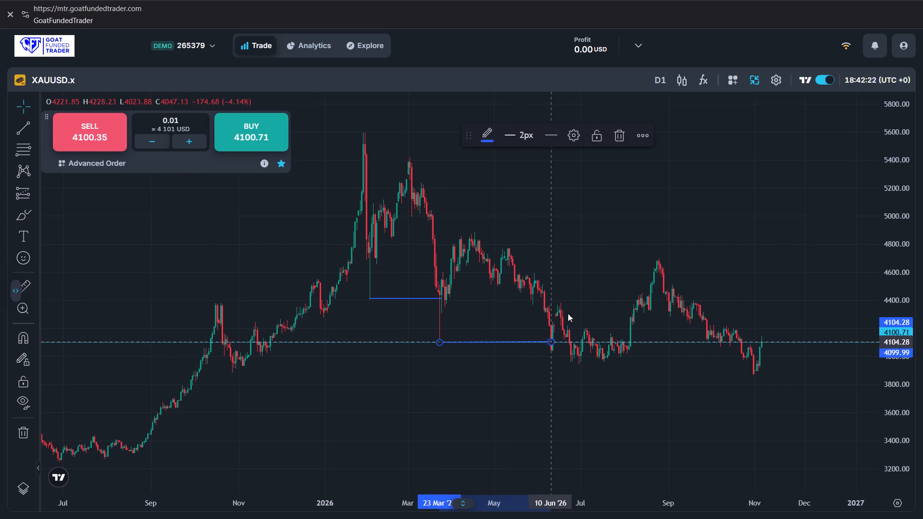
{"action": "left_click", "coordinate": [610, 245]}
Draw a horizontal trend line at about 4030 from the 04 Aug '26 low to 25 Oct '26.
{"action": "scroll", "coordinate": [610, 245], "scroll_direction": "up", "scroll_amount": 5}
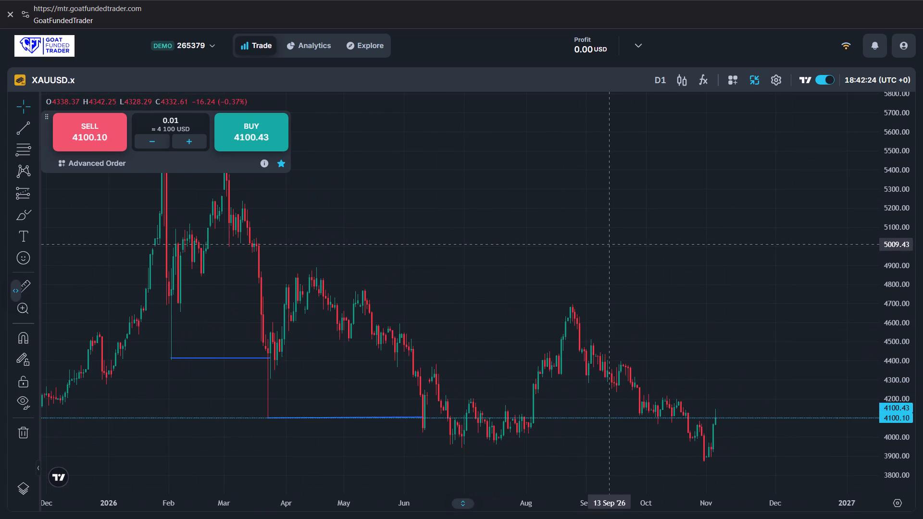
{"action": "scroll", "coordinate": [610, 245], "scroll_direction": "up", "scroll_amount": 5}
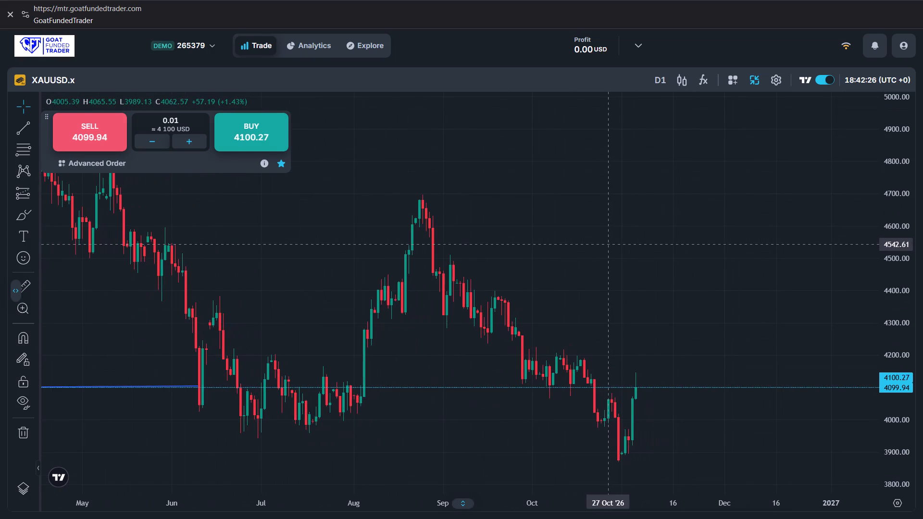
{"action": "scroll", "coordinate": [610, 245], "scroll_direction": "down", "scroll_amount": 4}
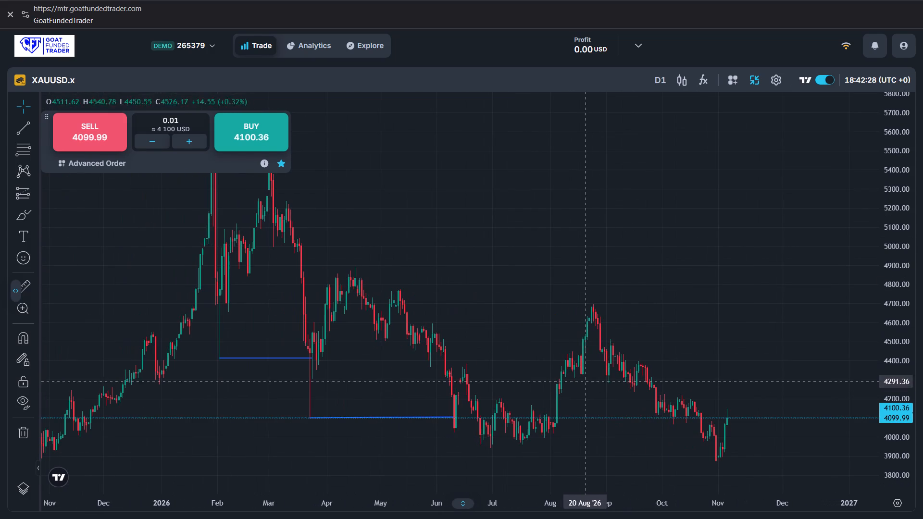
{"action": "left_click", "coordinate": [25, 127]}
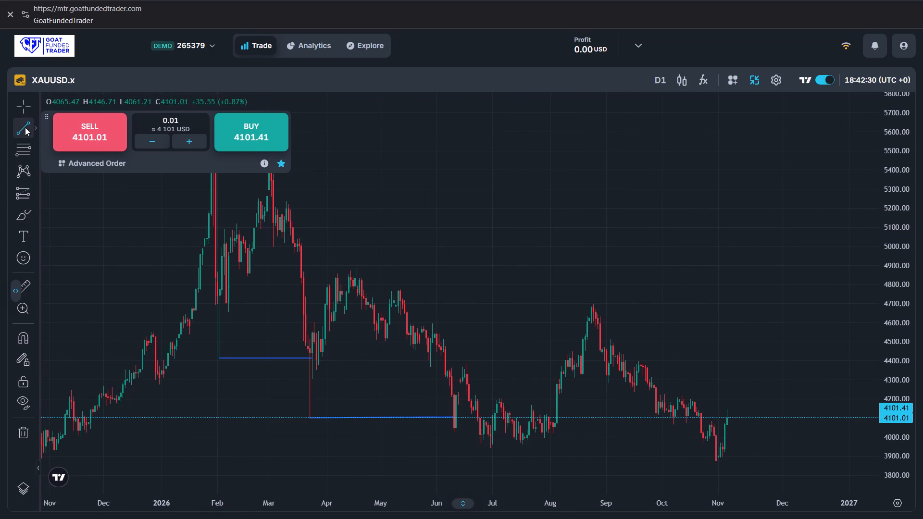
{"action": "left_click", "coordinate": [554, 432]}
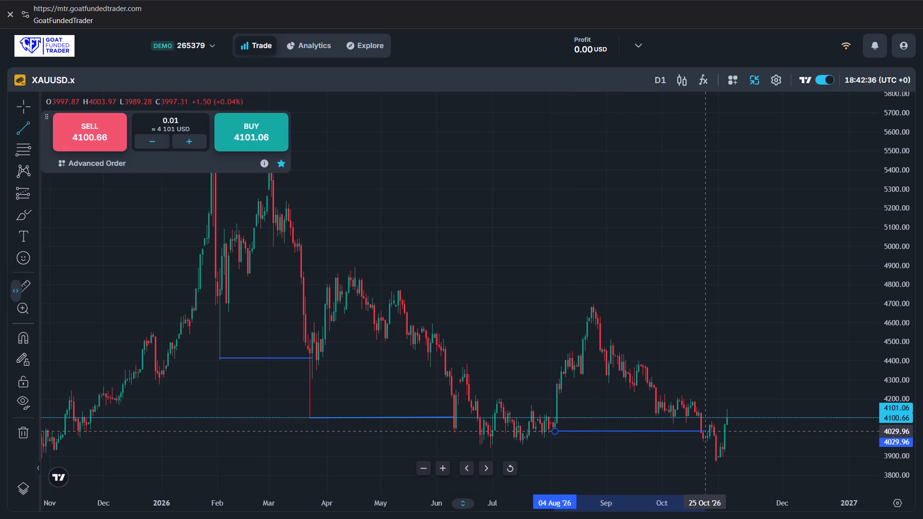
{"action": "left_click", "coordinate": [704, 432]}
{"action": "left_click", "coordinate": [729, 367]}
Set the XAUUSD.x chart's time interval to H4.
{"action": "scroll", "coordinate": [729, 367], "scroll_direction": "up", "scroll_amount": 7}
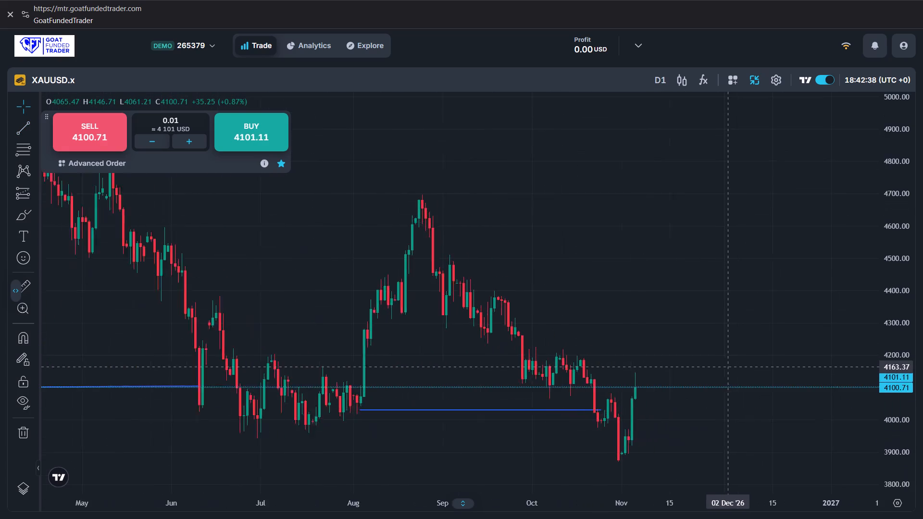
{"action": "scroll", "coordinate": [729, 367], "scroll_direction": "up", "scroll_amount": 3}
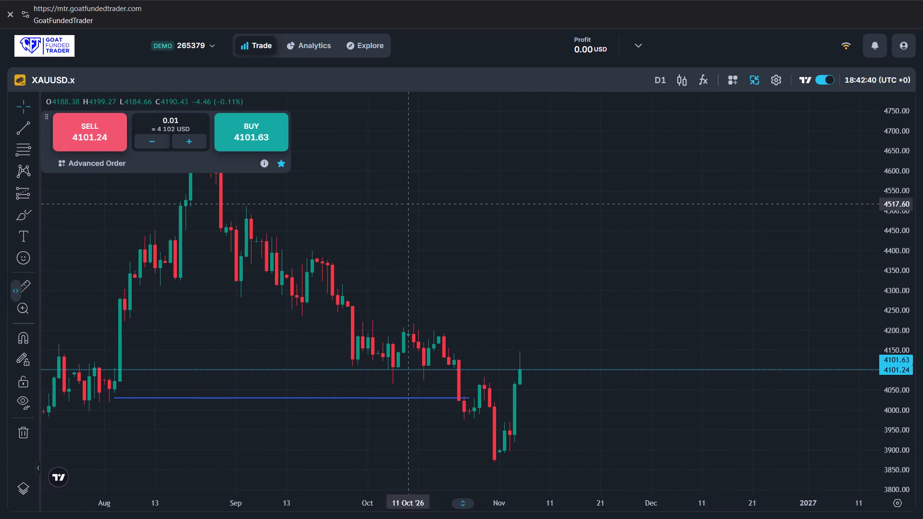
{"action": "left_click", "coordinate": [661, 79]}
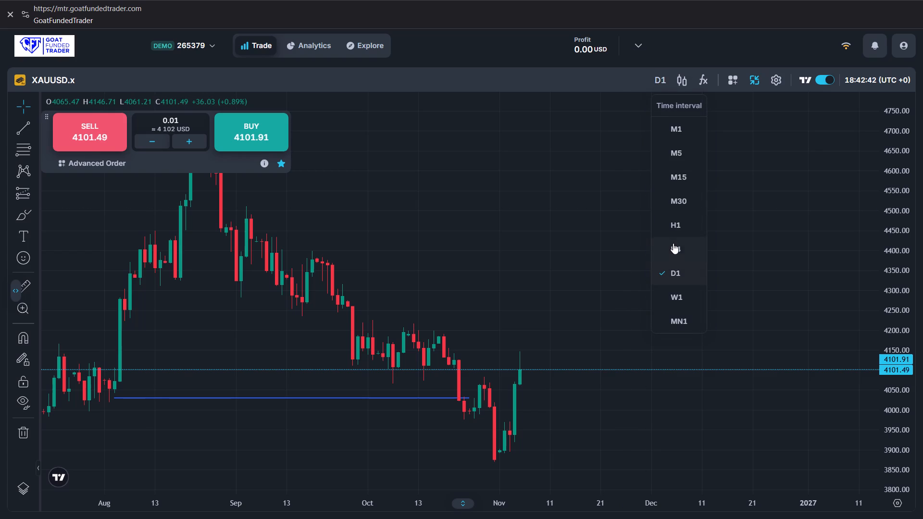
{"action": "left_click", "coordinate": [673, 246]}
Draw a nearly horizontal trend line at about 4145 from 21 Oct '26 20:00 to the 05 Nov '26 high.
{"action": "scroll", "coordinate": [616, 372], "scroll_direction": "down", "scroll_amount": 1}
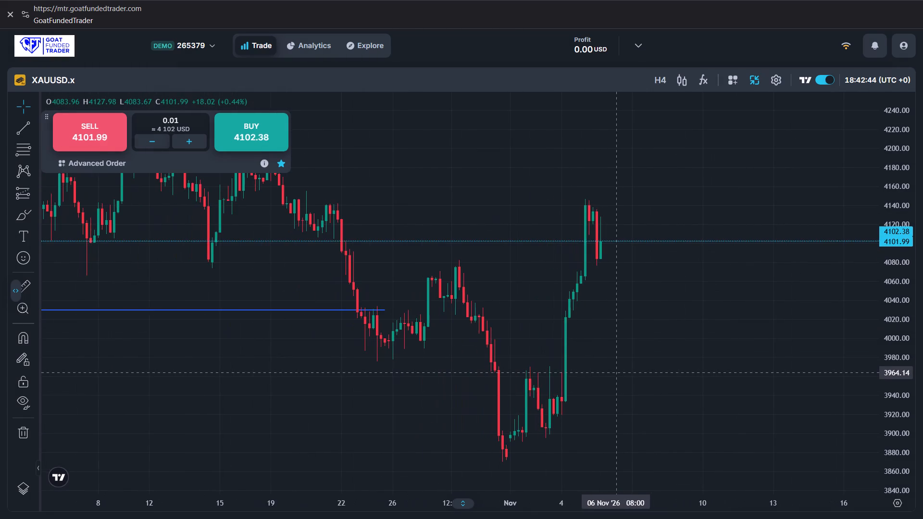
{"action": "scroll", "coordinate": [616, 372], "scroll_direction": "down", "scroll_amount": 3}
{"action": "scroll", "coordinate": [616, 372], "scroll_direction": "up", "scroll_amount": 2}
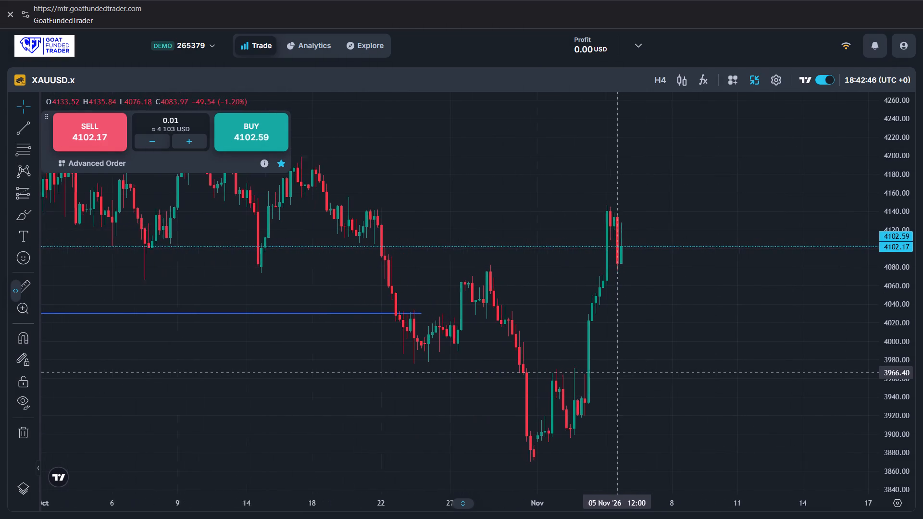
{"action": "scroll", "coordinate": [616, 372], "scroll_direction": "up", "scroll_amount": 2}
{"action": "scroll", "coordinate": [617, 309], "scroll_direction": "down", "scroll_amount": 1}
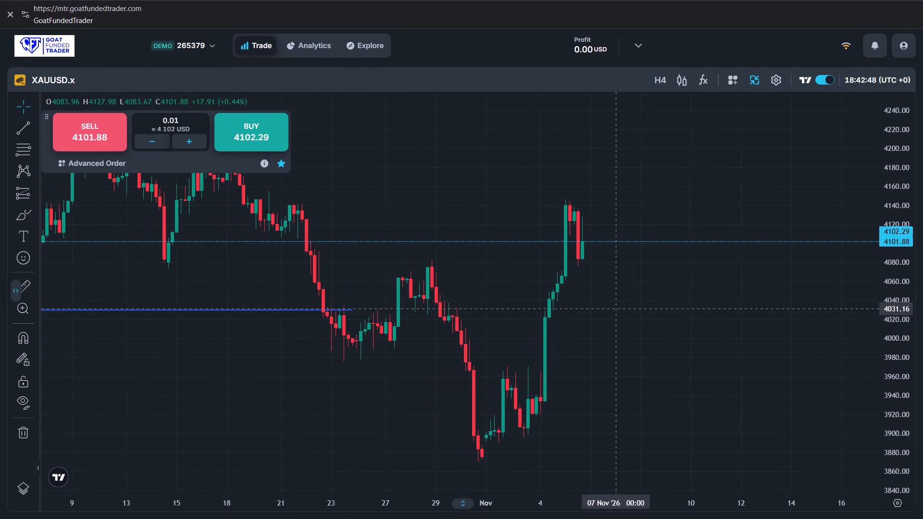
{"action": "scroll", "coordinate": [617, 309], "scroll_direction": "down", "scroll_amount": 1}
{"action": "left_click", "coordinate": [23, 127]}
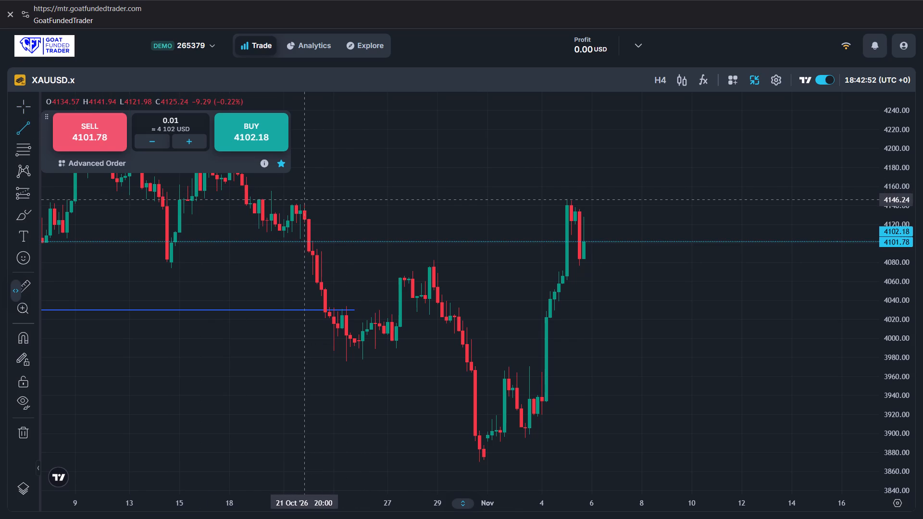
{"action": "left_click_drag", "start_coordinate": [304, 201], "coordinate": [513, 198]}
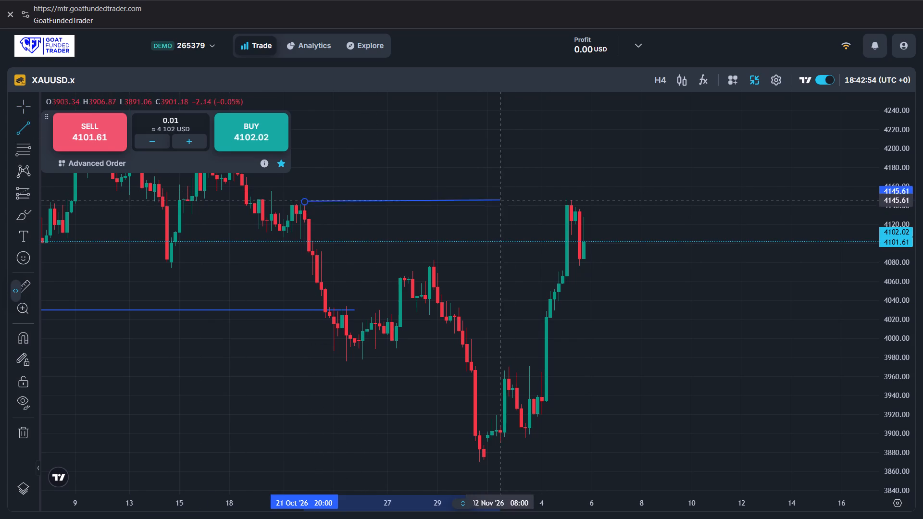
{"action": "left_click_drag", "start_coordinate": [513, 198], "coordinate": [515, 197]}
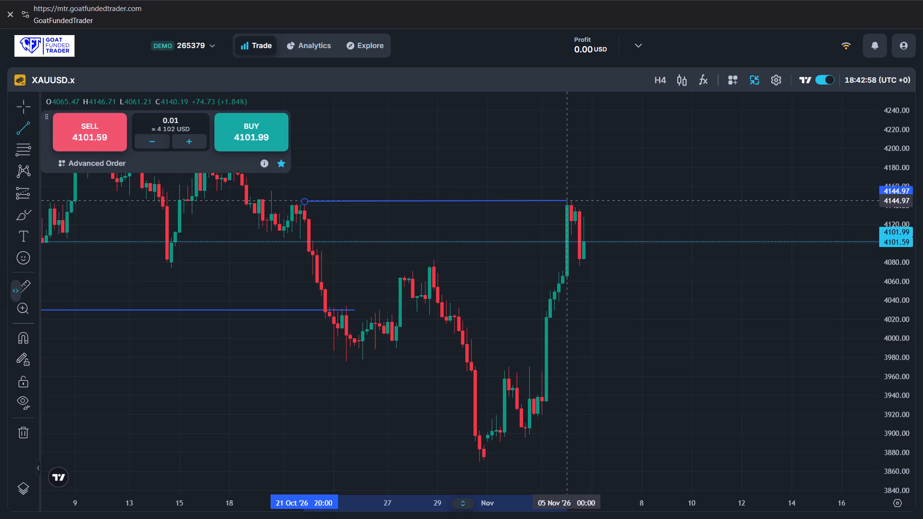
{"action": "left_click", "coordinate": [569, 201]}
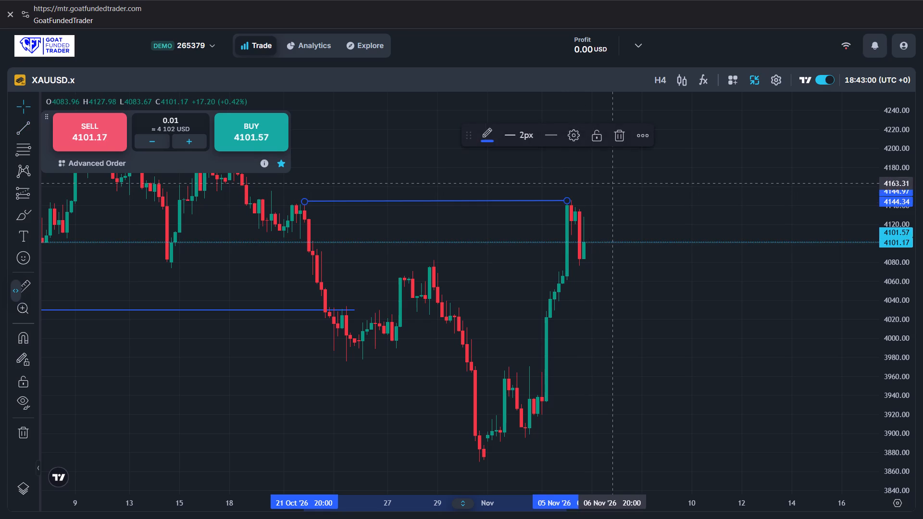
{"action": "left_click", "coordinate": [611, 184]}
{"action": "scroll", "coordinate": [611, 184], "scroll_direction": "up", "scroll_amount": 2}
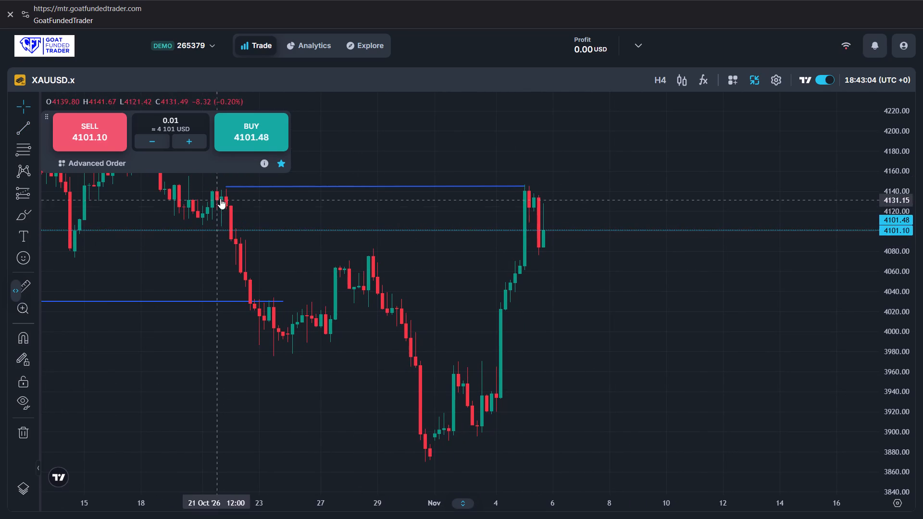
Set the XAUUSD.x chart's time interval to H1 and examine price action from late October to 5 November.
{"action": "left_click", "coordinate": [664, 80]}
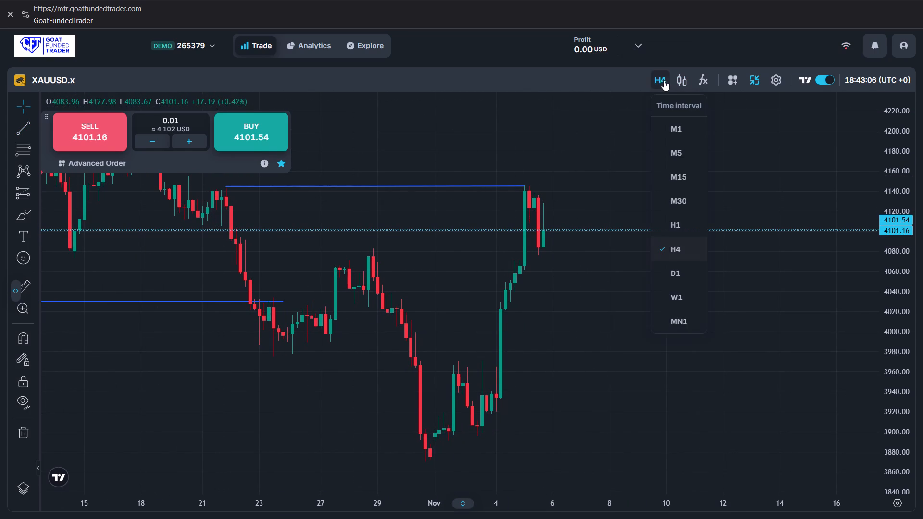
{"action": "left_click", "coordinate": [675, 218]}
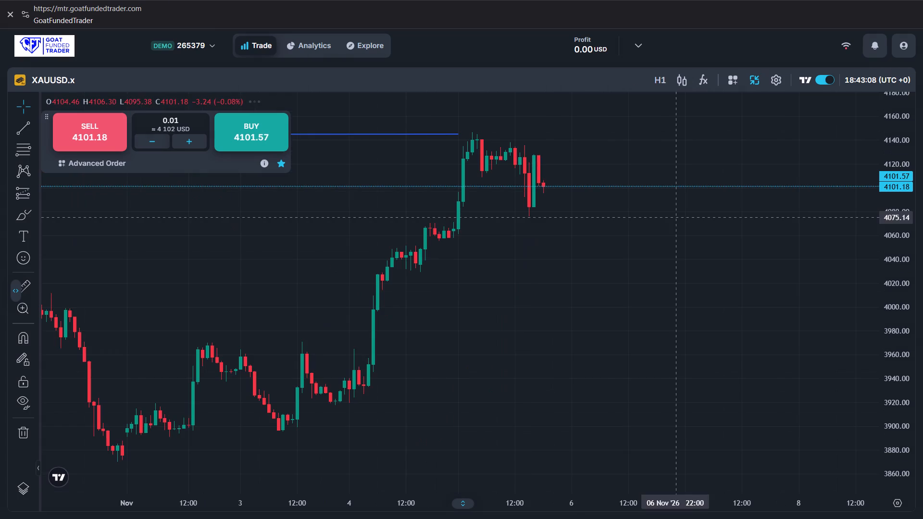
{"action": "scroll", "coordinate": [519, 334], "scroll_direction": "down", "scroll_amount": 8}
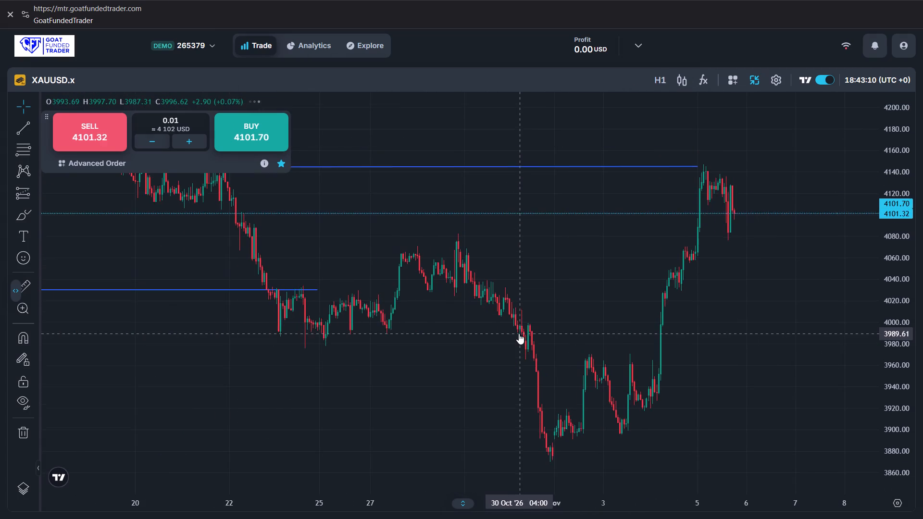
{"action": "scroll", "coordinate": [519, 334], "scroll_direction": "down", "scroll_amount": 1}
{"action": "scroll", "coordinate": [519, 334], "scroll_direction": "up", "scroll_amount": 1}
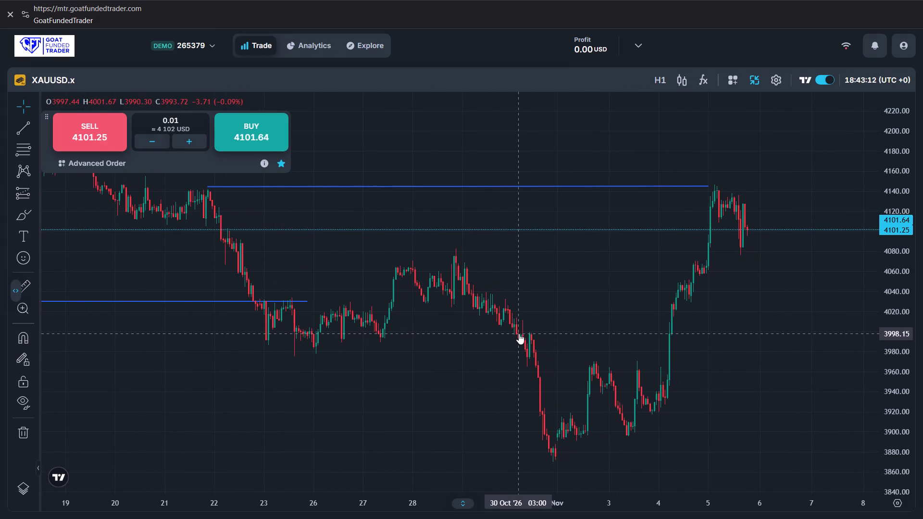
{"action": "scroll", "coordinate": [519, 334], "scroll_direction": "right", "scroll_amount": 2}
{"action": "scroll", "coordinate": [519, 334], "scroll_direction": "left", "scroll_amount": 2}
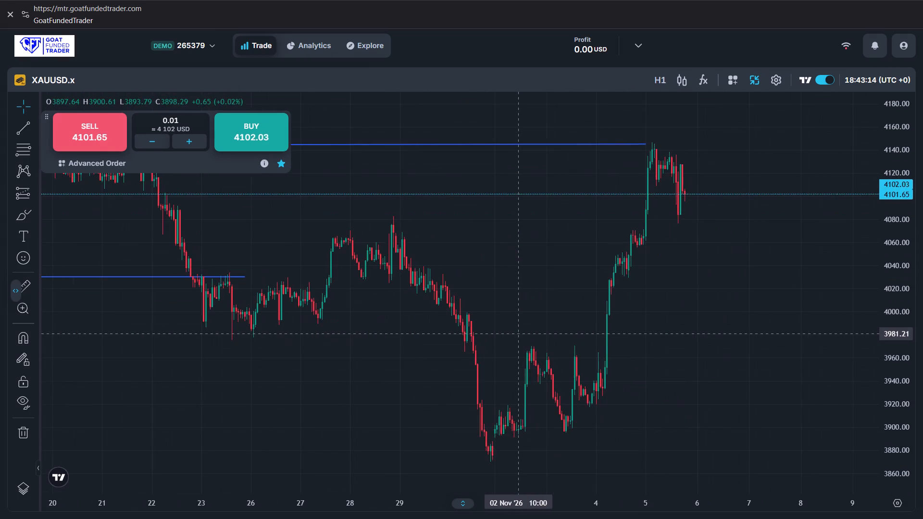
{"action": "scroll", "coordinate": [519, 334], "scroll_direction": "up", "scroll_amount": 10}
{"action": "scroll", "coordinate": [519, 334], "scroll_direction": "right", "scroll_amount": 1}
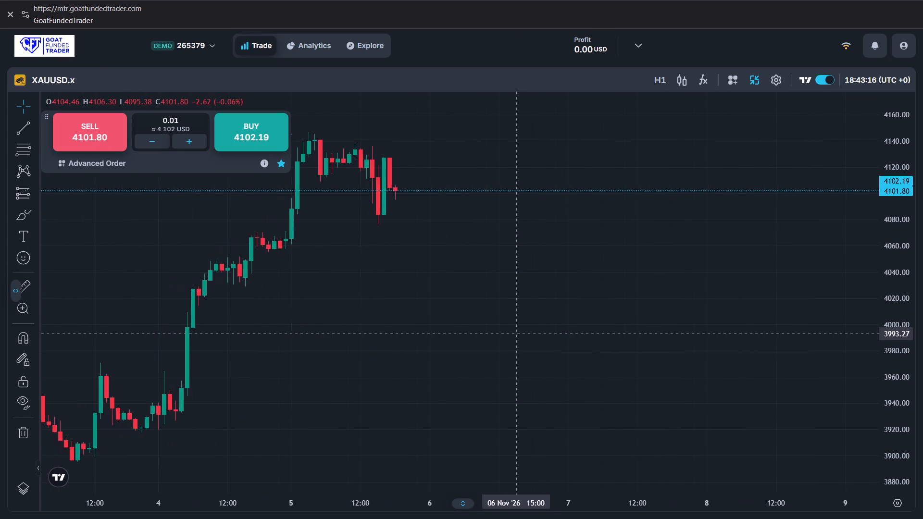
{"action": "scroll", "coordinate": [519, 334], "scroll_direction": "right", "scroll_amount": 2}
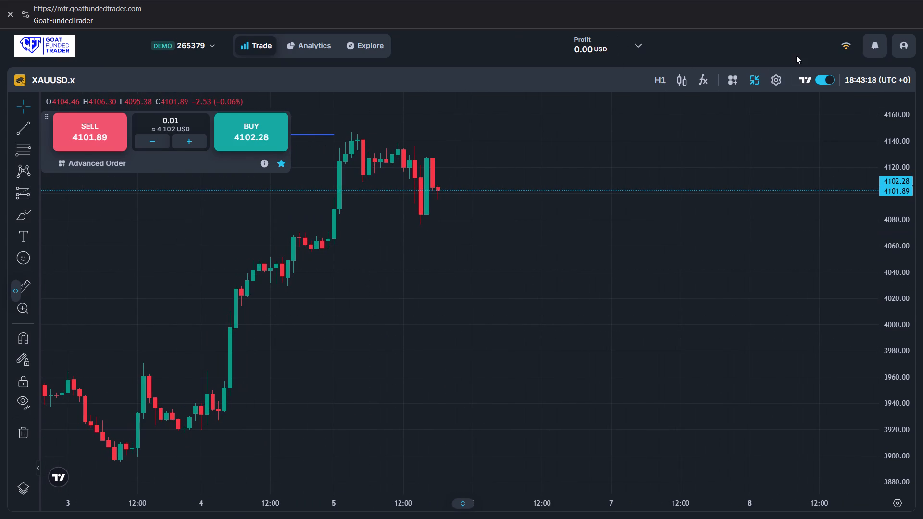
Set the XAUUSD.x chart's time interval to M15.
{"action": "left_click", "coordinate": [669, 84]}
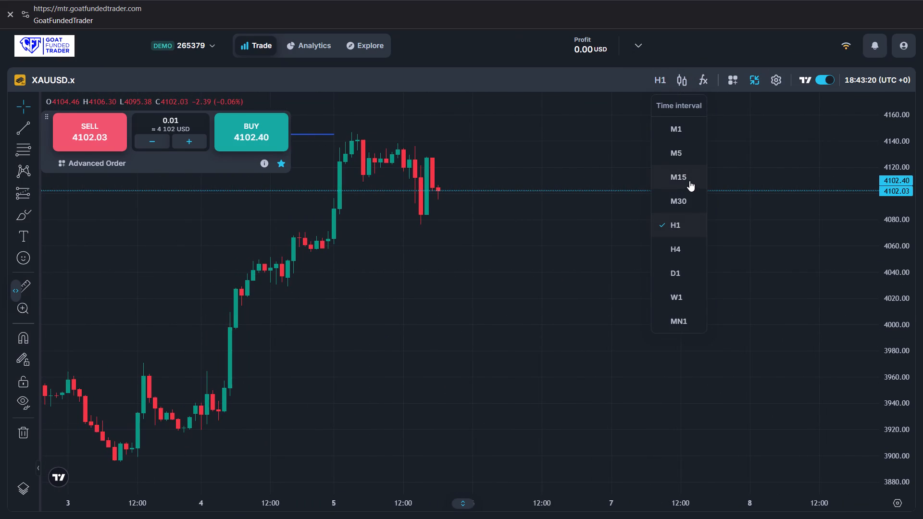
{"action": "left_click", "coordinate": [689, 181]}
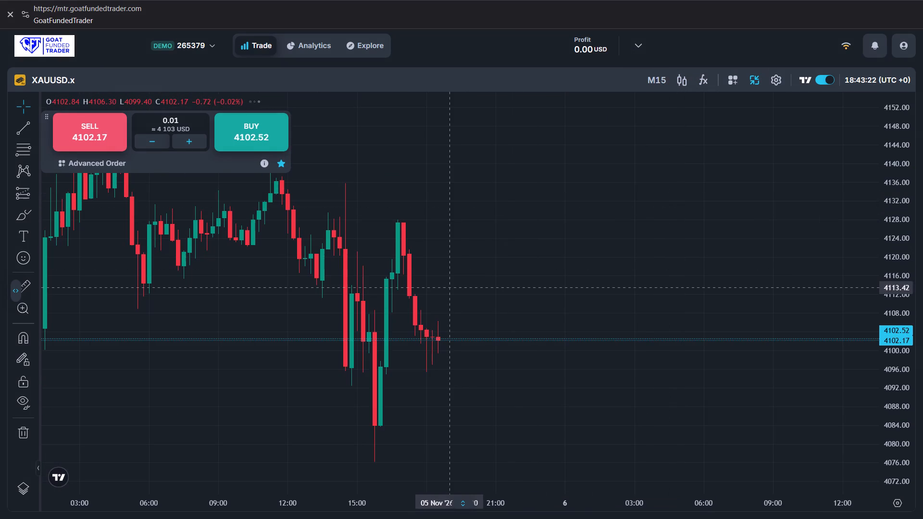
Place a Short Position drawing on the 05 Nov '26 17:00 candle with its entry at about 4120.
{"action": "scroll", "coordinate": [524, 293], "scroll_direction": "down", "scroll_amount": 6}
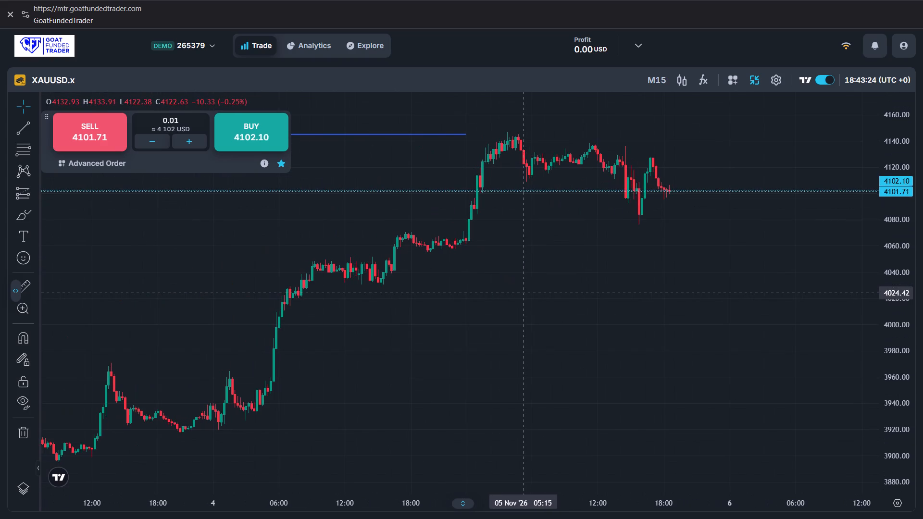
{"action": "scroll", "coordinate": [524, 293], "scroll_direction": "up", "scroll_amount": 6}
{"action": "scroll", "coordinate": [524, 293], "scroll_direction": "right", "scroll_amount": 1}
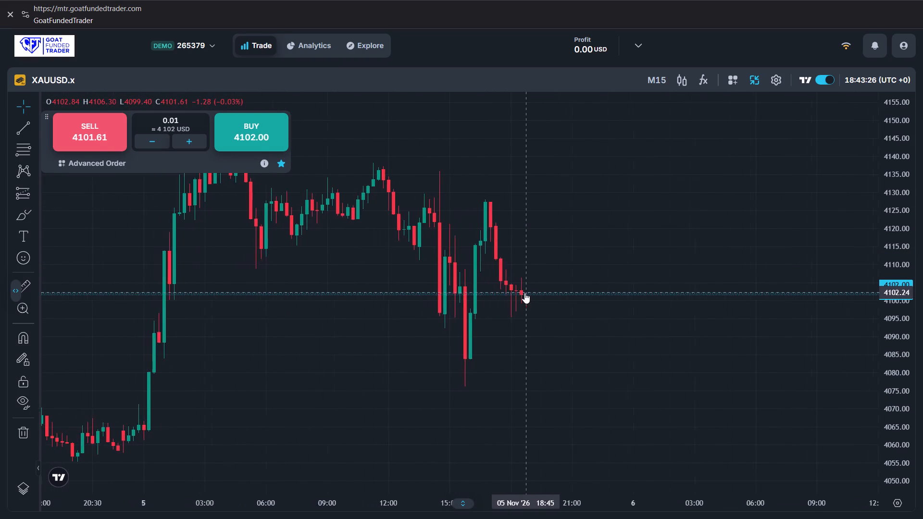
{"action": "scroll", "coordinate": [524, 293], "scroll_direction": "right", "scroll_amount": 1}
{"action": "scroll", "coordinate": [524, 293], "scroll_direction": "up", "scroll_amount": 2}
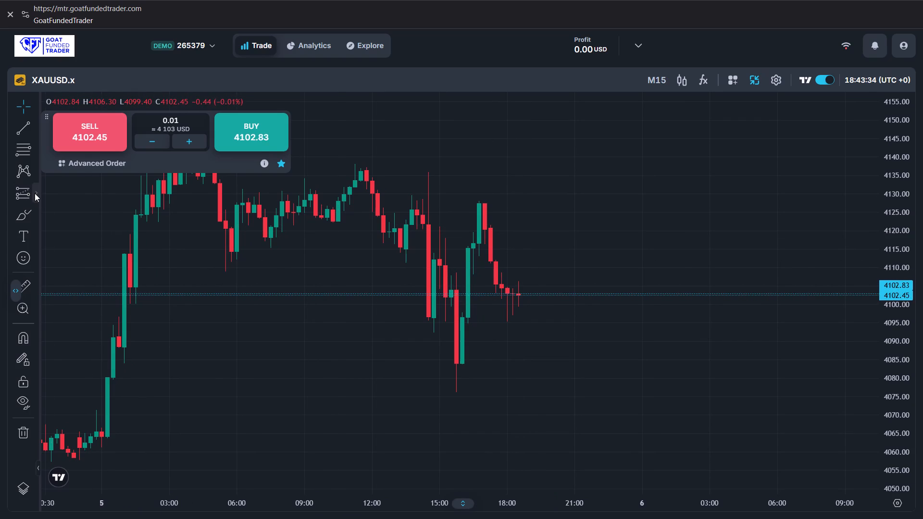
{"action": "left_click", "coordinate": [35, 193]}
{"action": "left_click", "coordinate": [81, 217]}
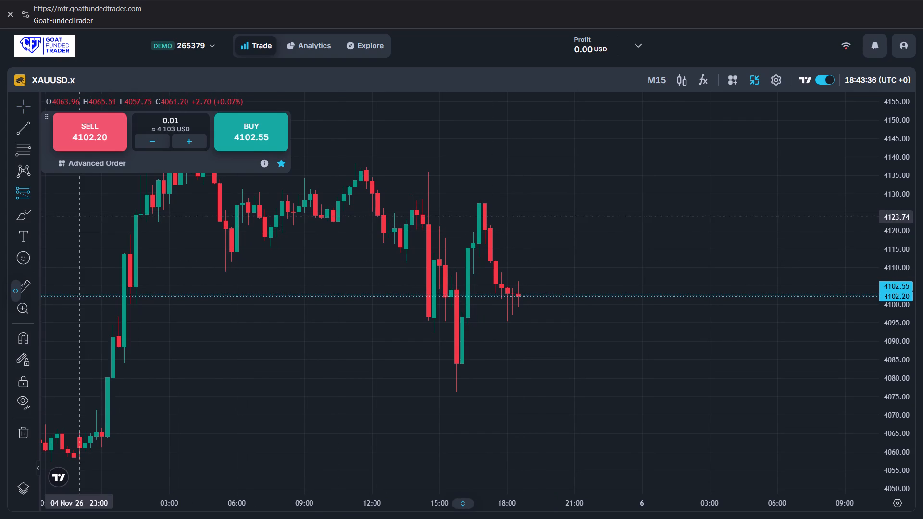
{"action": "left_click", "coordinate": [485, 230]}
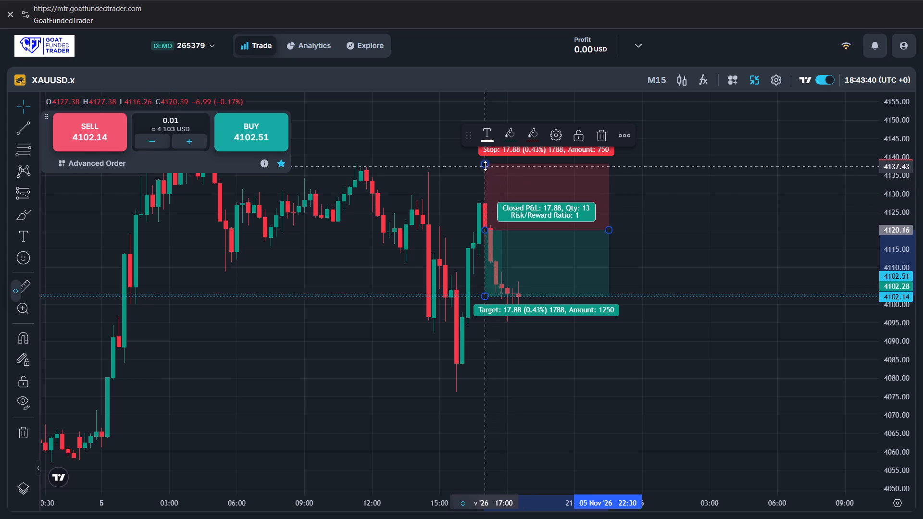
Lower the short position's stop level to about 4134.
{"action": "left_click_drag", "start_coordinate": [484, 165], "coordinate": [483, 171]}
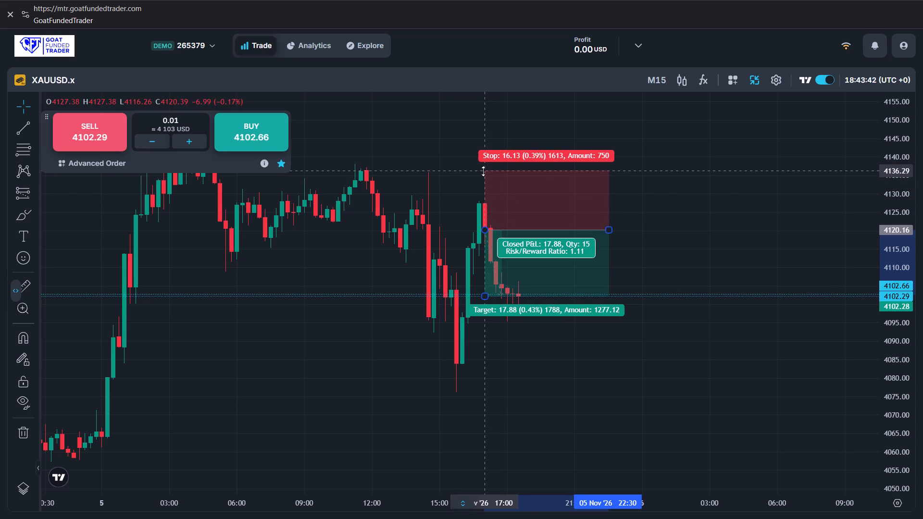
{"action": "left_click_drag", "start_coordinate": [483, 171], "coordinate": [481, 179]}
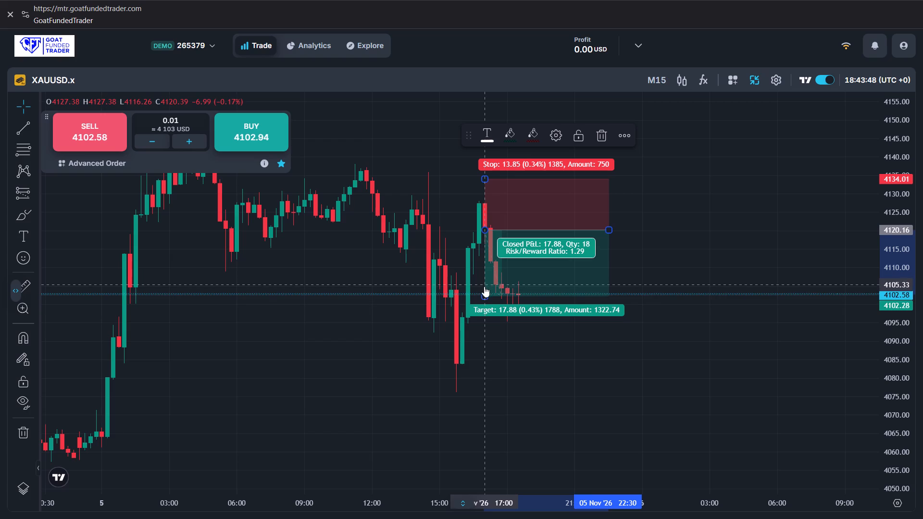
Extend the short position's target down to about 4092.6 for a risk/reward ratio of about 2, and deselect it.
{"action": "left_click_drag", "start_coordinate": [484, 295], "coordinate": [479, 317]}
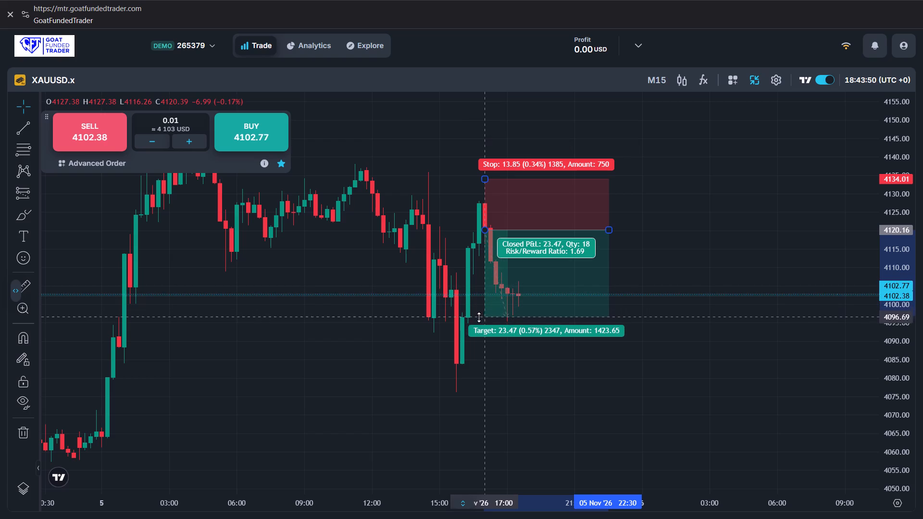
{"action": "left_click_drag", "start_coordinate": [479, 317], "coordinate": [476, 329]}
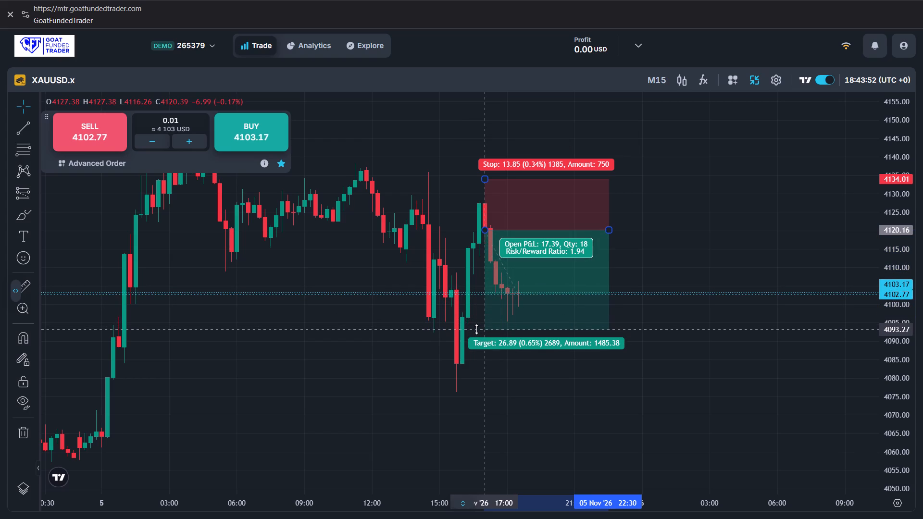
{"action": "left_click_drag", "start_coordinate": [476, 329], "coordinate": [475, 331]}
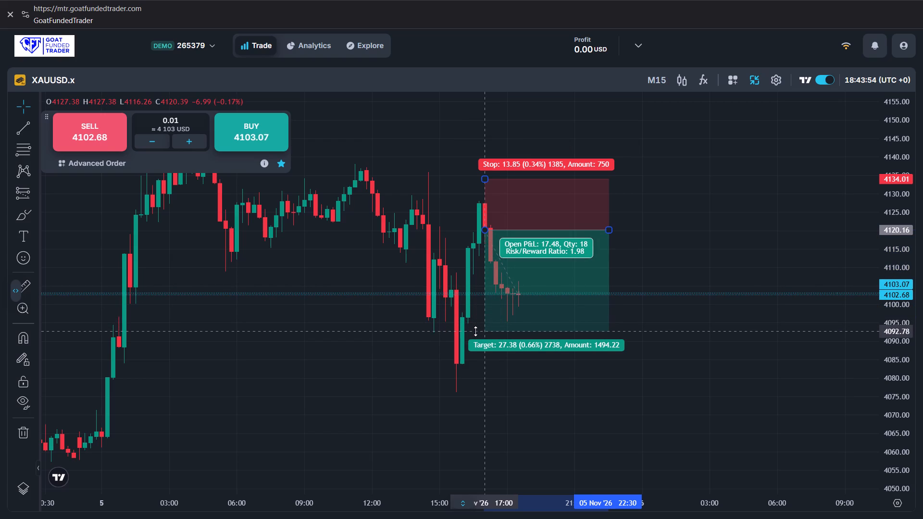
{"action": "left_click_drag", "start_coordinate": [475, 331], "coordinate": [475, 332]}
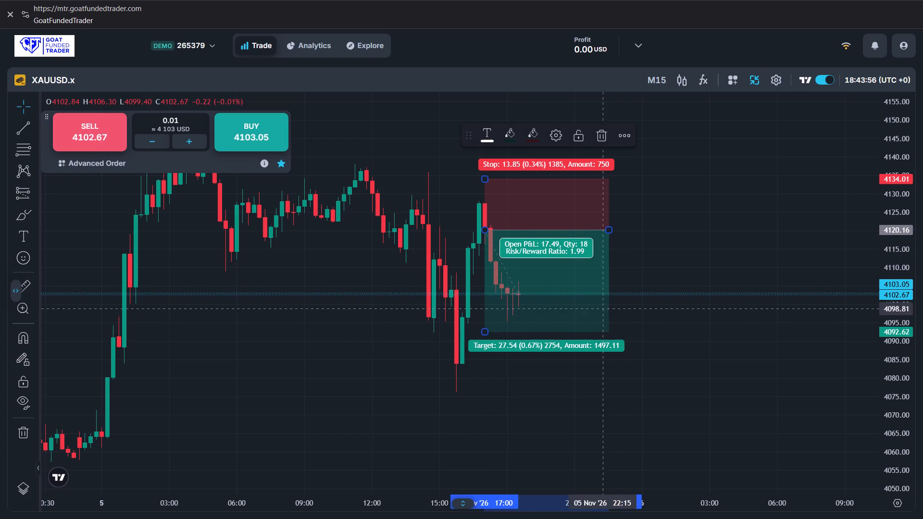
{"action": "left_click", "coordinate": [638, 299]}
Set the XAUUSD.x chart's time interval to M5.
{"action": "scroll", "coordinate": [638, 299], "scroll_direction": "up", "scroll_amount": 1}
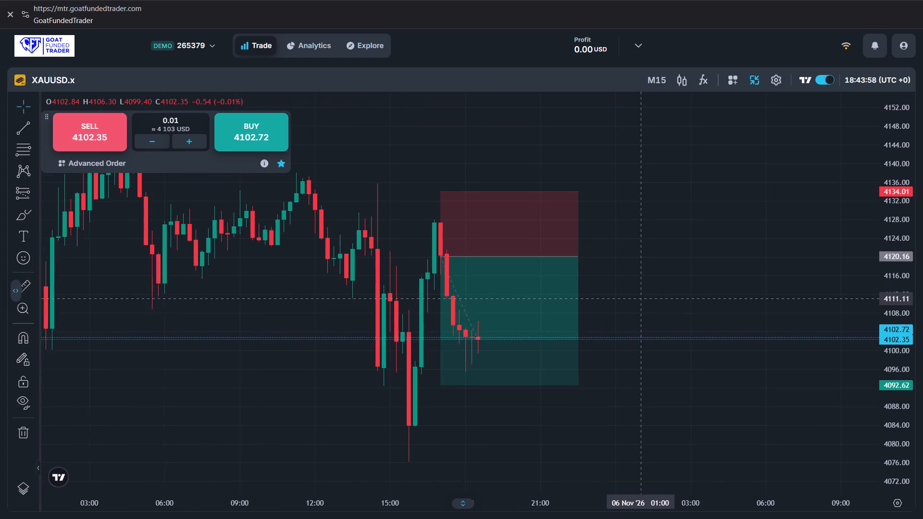
{"action": "scroll", "coordinate": [638, 299], "scroll_direction": "up", "scroll_amount": 1}
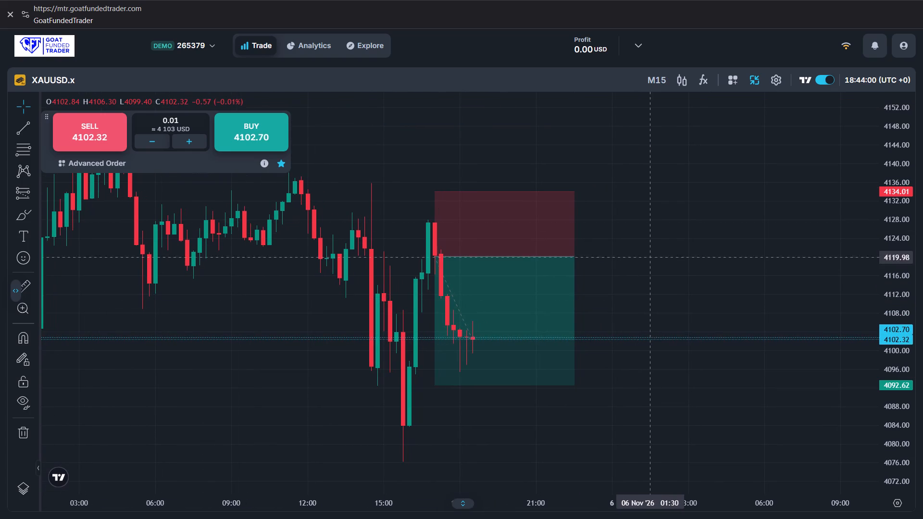
{"action": "left_click", "coordinate": [662, 83]}
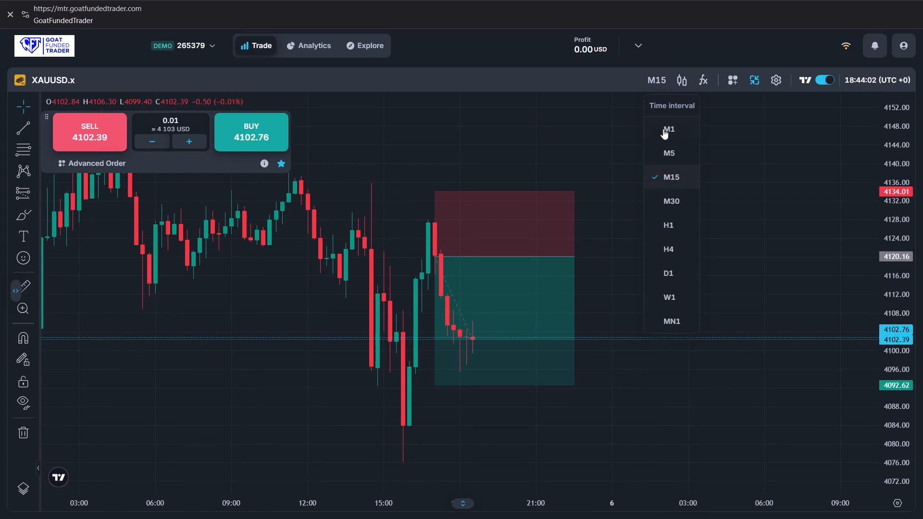
{"action": "left_click", "coordinate": [666, 149]}
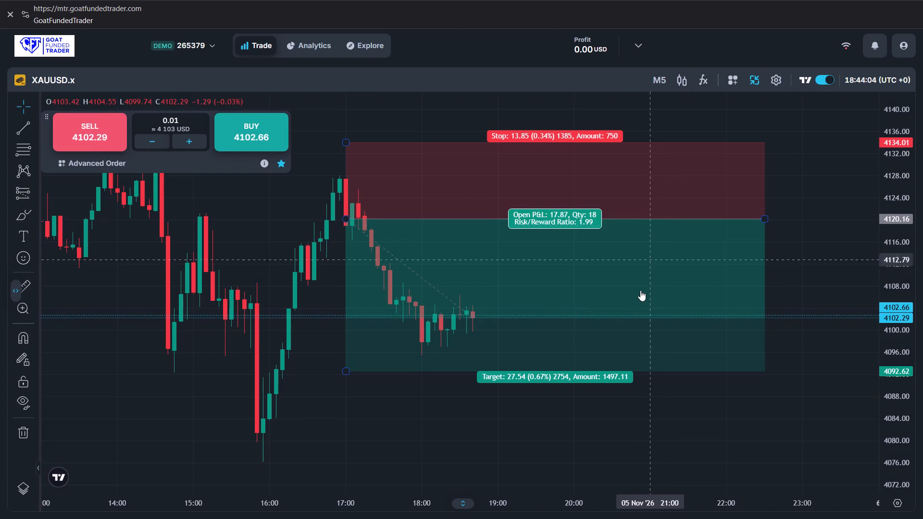
Shorten the short position drawing so that it ends at about 20:20 on 05 Nov '26, and deselect it.
{"action": "scroll", "coordinate": [640, 292], "scroll_direction": "down", "scroll_amount": 3}
{"action": "scroll", "coordinate": [475, 257], "scroll_direction": "right", "scroll_amount": 1}
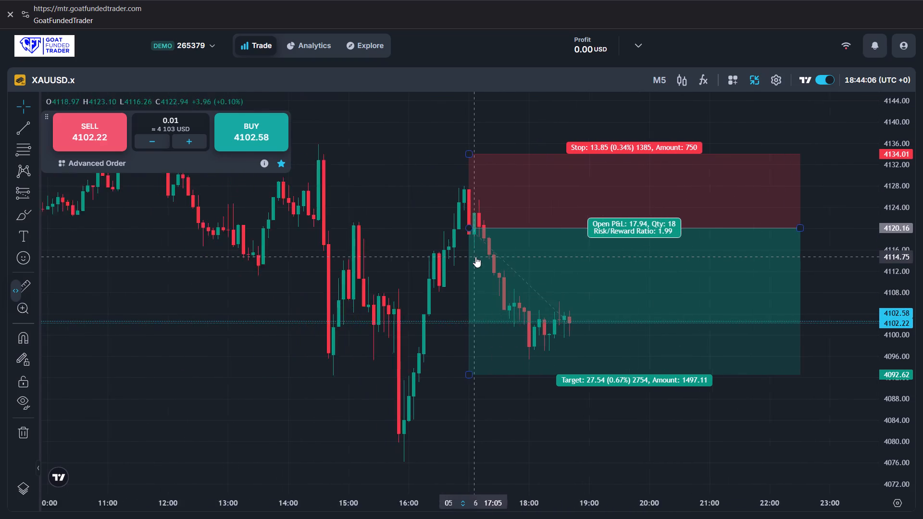
{"action": "scroll", "coordinate": [475, 257], "scroll_direction": "right", "scroll_amount": 1}
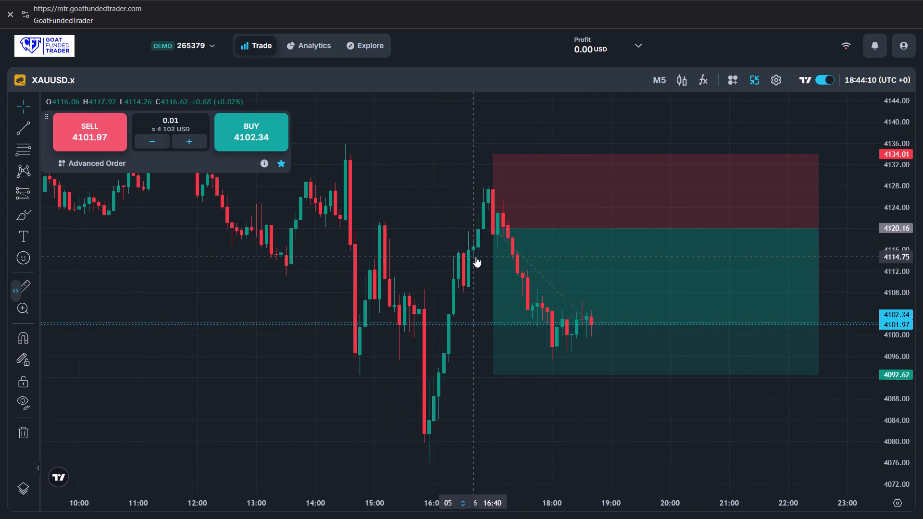
{"action": "scroll", "coordinate": [475, 257], "scroll_direction": "up", "scroll_amount": 2}
{"action": "scroll", "coordinate": [475, 257], "scroll_direction": "down", "scroll_amount": 4}
{"action": "scroll", "coordinate": [475, 257], "scroll_direction": "left", "scroll_amount": 1}
{"action": "left_click_drag", "start_coordinate": [743, 229], "coordinate": [726, 229]}
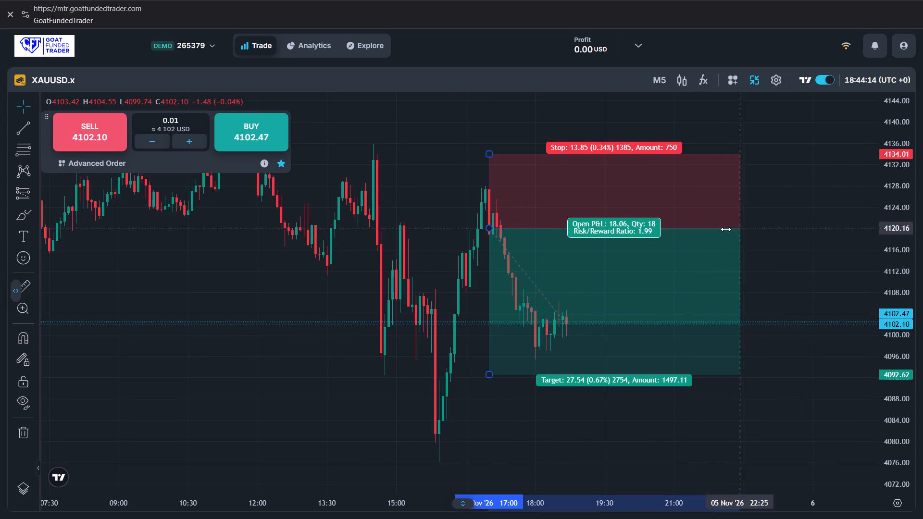
{"action": "left_click_drag", "start_coordinate": [726, 229], "coordinate": [645, 245]}
{"action": "left_click", "coordinate": [696, 297]}
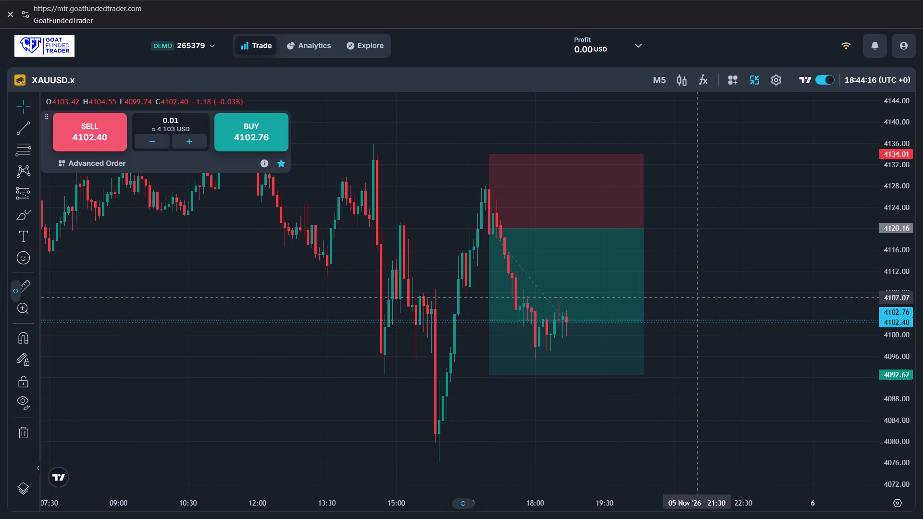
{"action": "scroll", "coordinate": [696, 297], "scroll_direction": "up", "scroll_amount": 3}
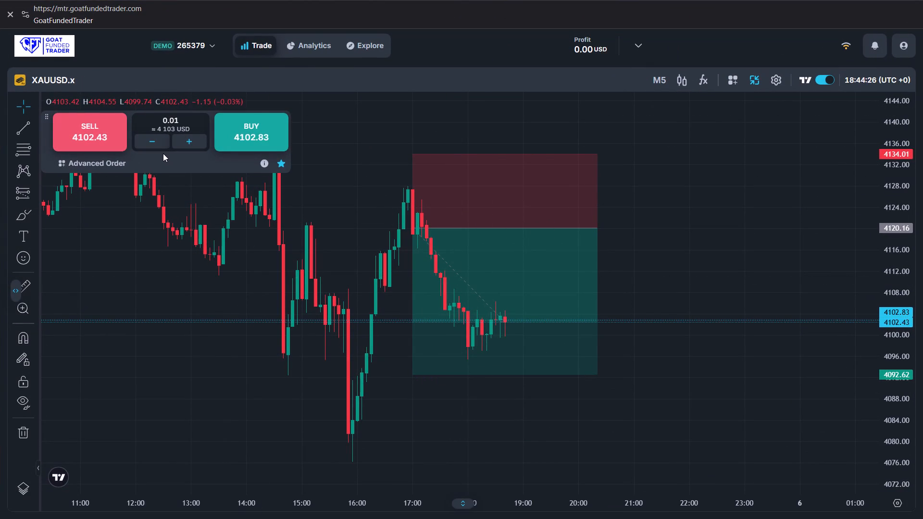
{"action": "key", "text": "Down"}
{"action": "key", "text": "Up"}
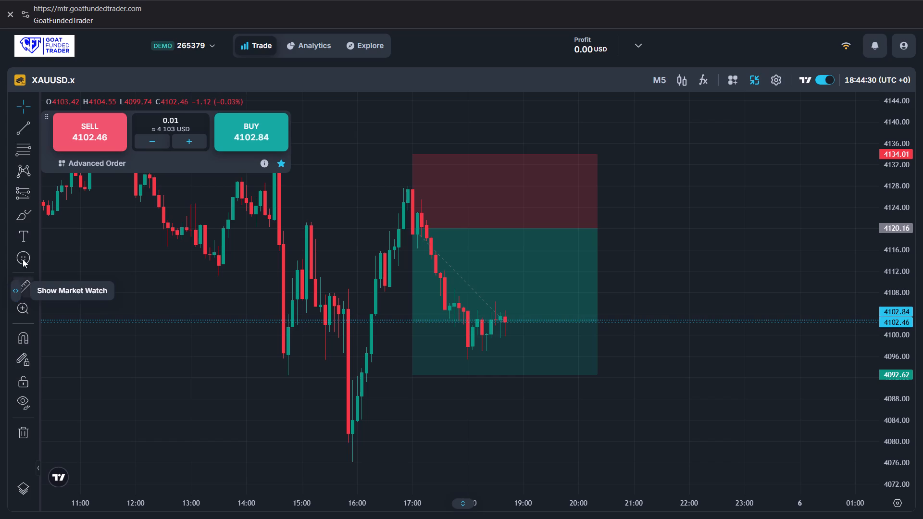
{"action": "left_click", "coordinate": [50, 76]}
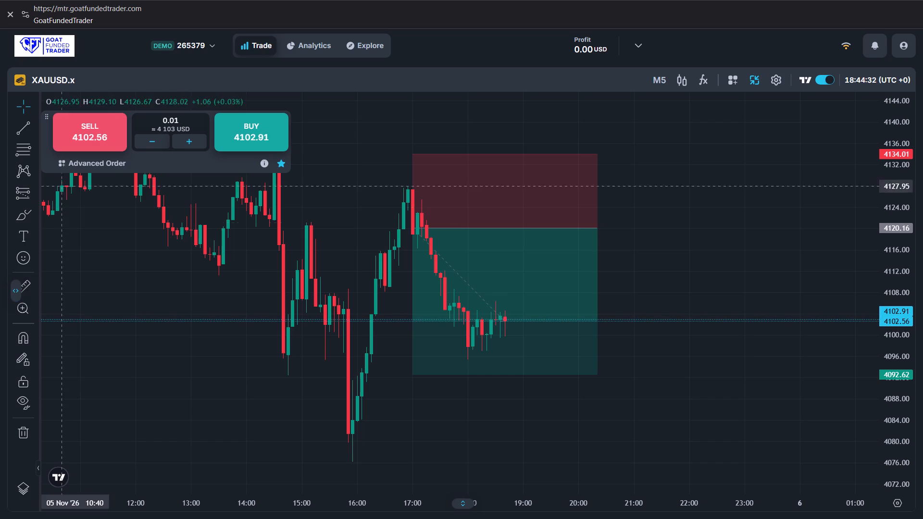
Show the Market Watch list and switch the chart to EURUSD.x.
{"action": "left_click_drag", "start_coordinate": [11, 292], "coordinate": [43, 288]}
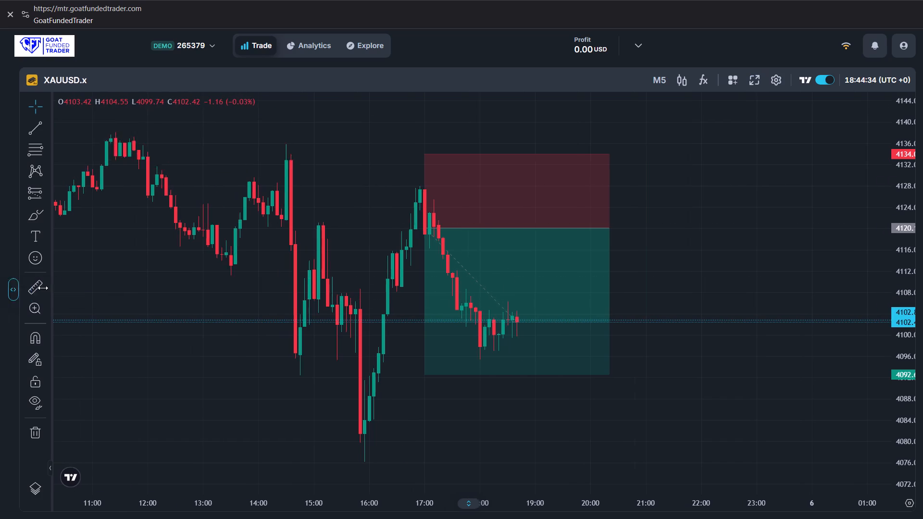
{"action": "left_click_drag", "start_coordinate": [43, 288], "coordinate": [44, 288]}
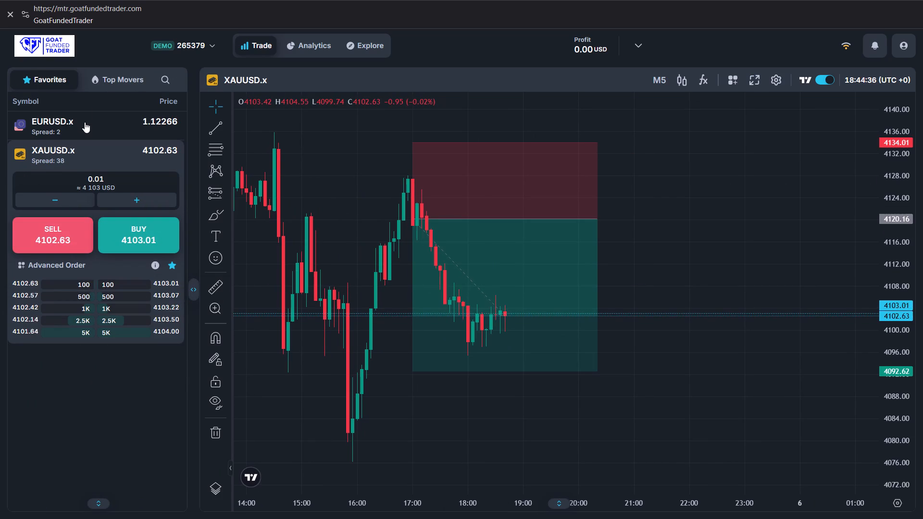
{"action": "left_click", "coordinate": [85, 122]}
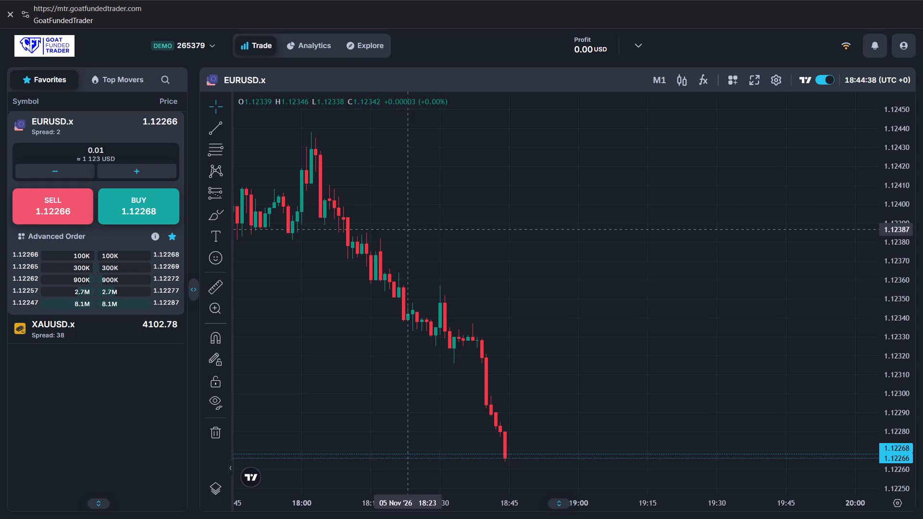
Collapse the Market Watch list so that the EURUSD.x chart fills the full width.
{"action": "left_click", "coordinate": [194, 287]}
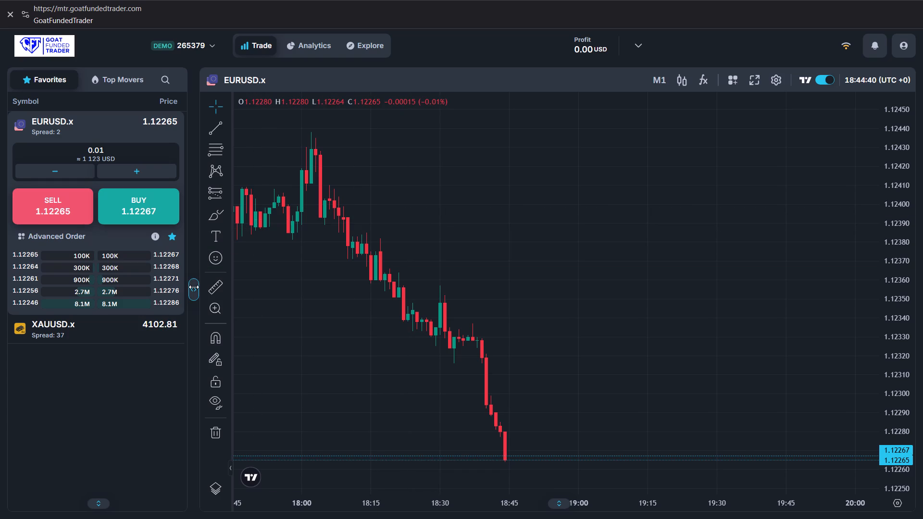
{"action": "left_click", "coordinate": [194, 287]}
{"action": "left_click_drag", "start_coordinate": [194, 287], "coordinate": [146, 288]}
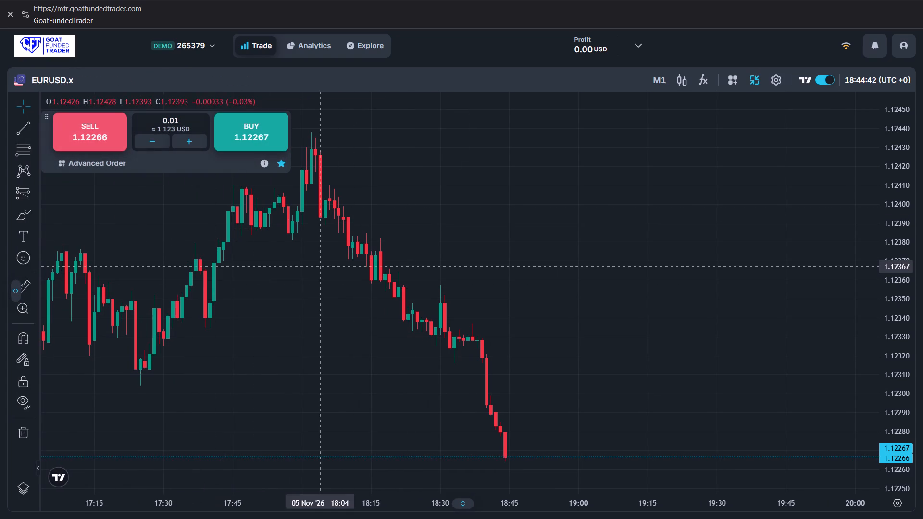
Set the EURUSD.x chart's time interval to D1.
{"action": "scroll", "coordinate": [332, 267], "scroll_direction": "down", "scroll_amount": 17}
{"action": "scroll", "coordinate": [332, 267], "scroll_direction": "down", "scroll_amount": 4}
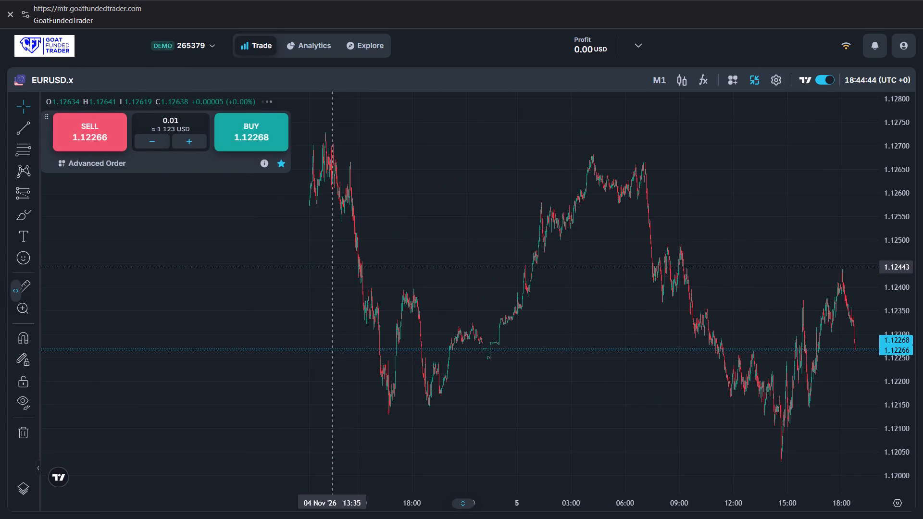
{"action": "scroll", "coordinate": [332, 267], "scroll_direction": "down", "scroll_amount": 3}
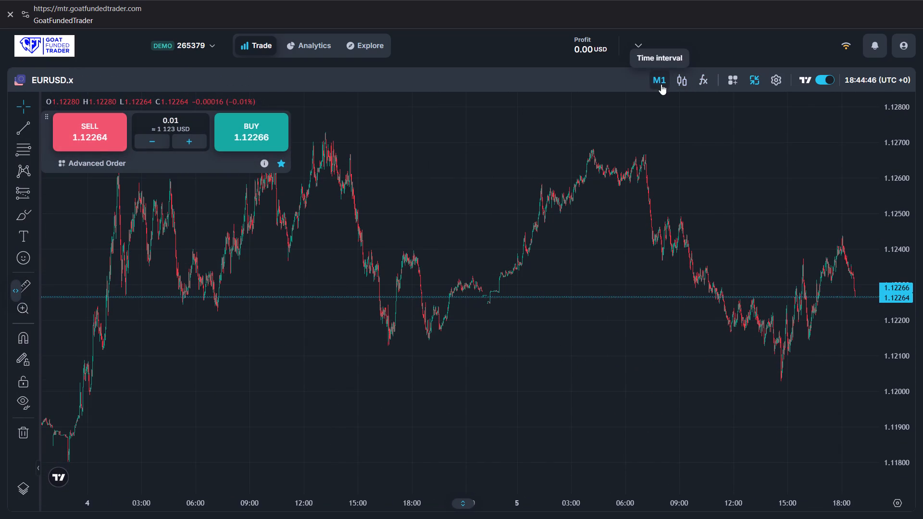
{"action": "left_click", "coordinate": [661, 84]}
{"action": "left_click", "coordinate": [679, 276]}
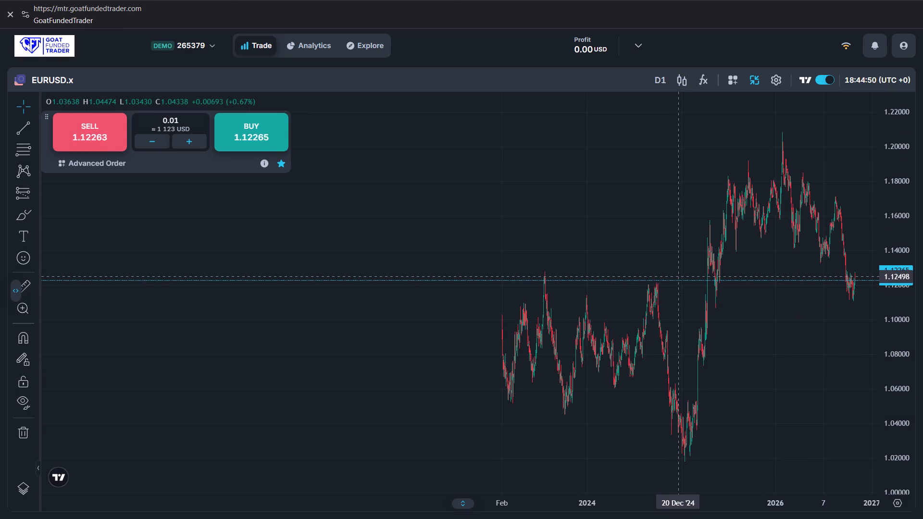
Examine the EURUSD.x daily price history from early 2023 to the latest candles in November 2026.
{"action": "scroll", "coordinate": [679, 276], "scroll_direction": "left", "scroll_amount": 2}
{"action": "scroll", "coordinate": [679, 276], "scroll_direction": "down", "scroll_amount": 4}
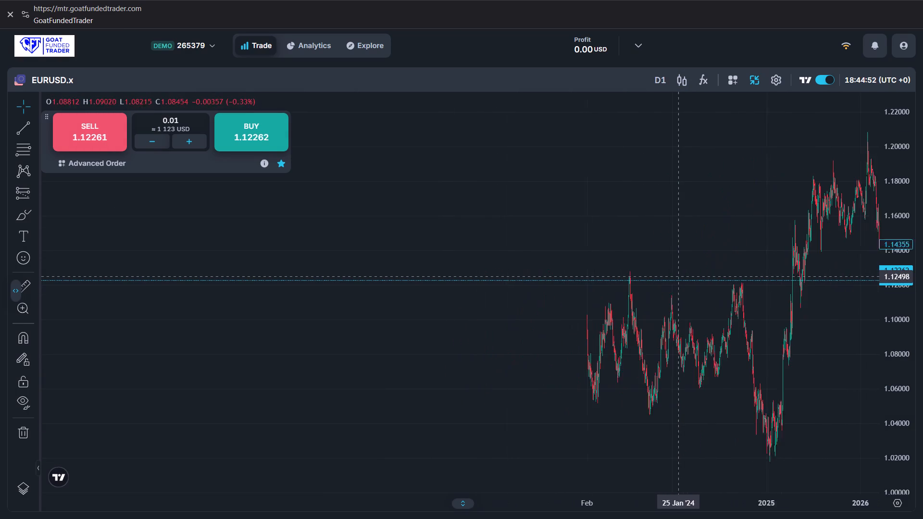
{"action": "scroll", "coordinate": [679, 276], "scroll_direction": "down", "scroll_amount": 1}
{"action": "scroll", "coordinate": [679, 276], "scroll_direction": "right", "scroll_amount": 2}
{"action": "scroll", "coordinate": [679, 276], "scroll_direction": "left", "scroll_amount": 2}
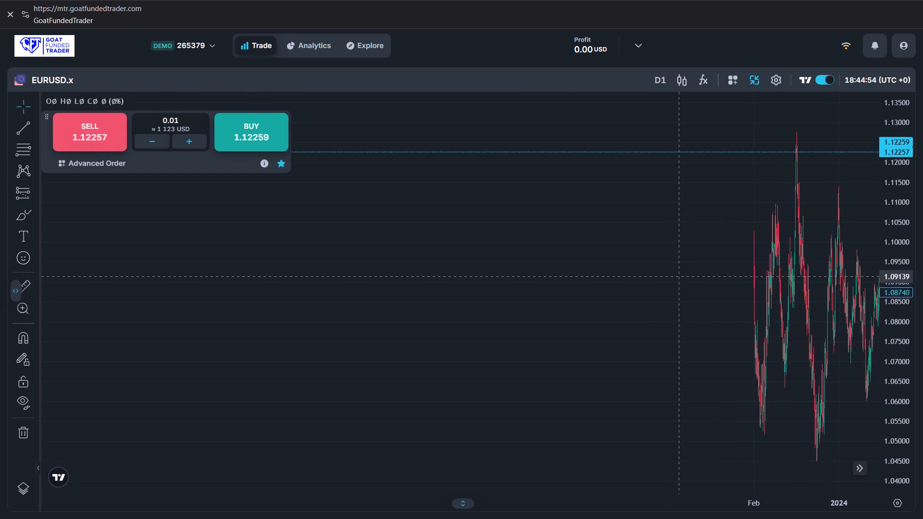
{"action": "scroll", "coordinate": [679, 276], "scroll_direction": "left", "scroll_amount": 1}
{"action": "scroll", "coordinate": [679, 276], "scroll_direction": "down", "scroll_amount": 3}
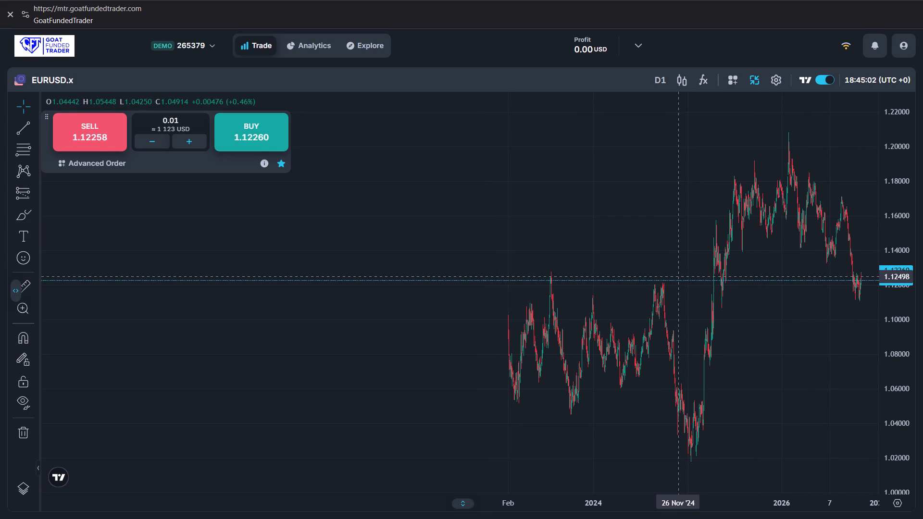
{"action": "scroll", "coordinate": [679, 276], "scroll_direction": "left", "scroll_amount": 3}
{"action": "scroll", "coordinate": [679, 276], "scroll_direction": "up", "scroll_amount": 6}
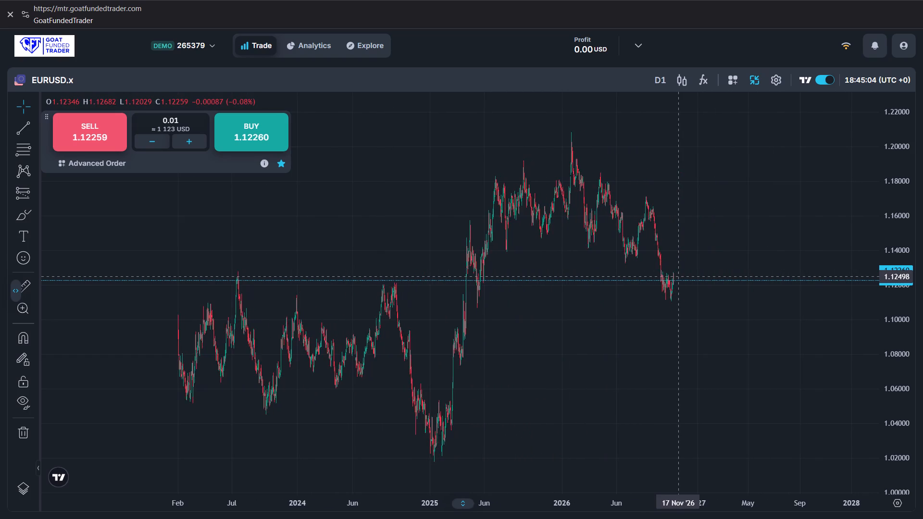
{"action": "scroll", "coordinate": [679, 276], "scroll_direction": "up", "scroll_amount": 2}
{"action": "scroll", "coordinate": [679, 276], "scroll_direction": "right", "scroll_amount": 2}
{"action": "scroll", "coordinate": [679, 276], "scroll_direction": "up", "scroll_amount": 1}
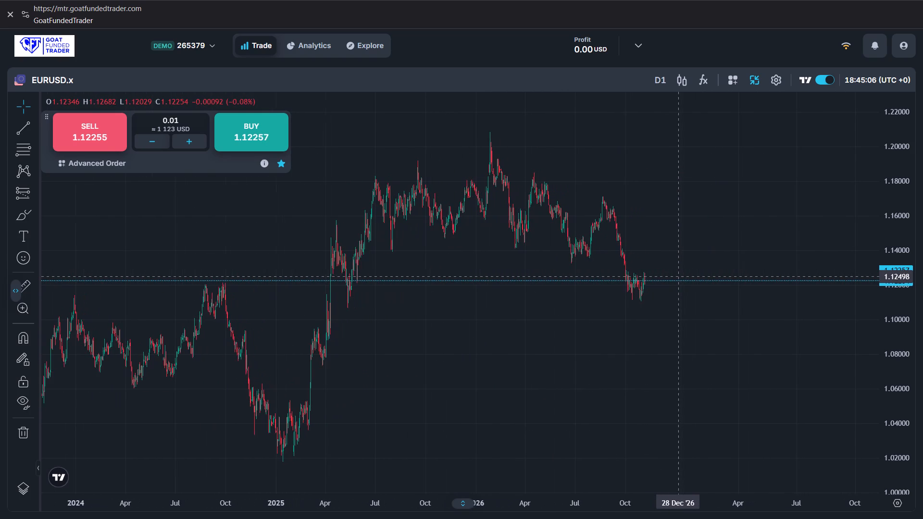
{"action": "scroll", "coordinate": [679, 276], "scroll_direction": "up", "scroll_amount": 1}
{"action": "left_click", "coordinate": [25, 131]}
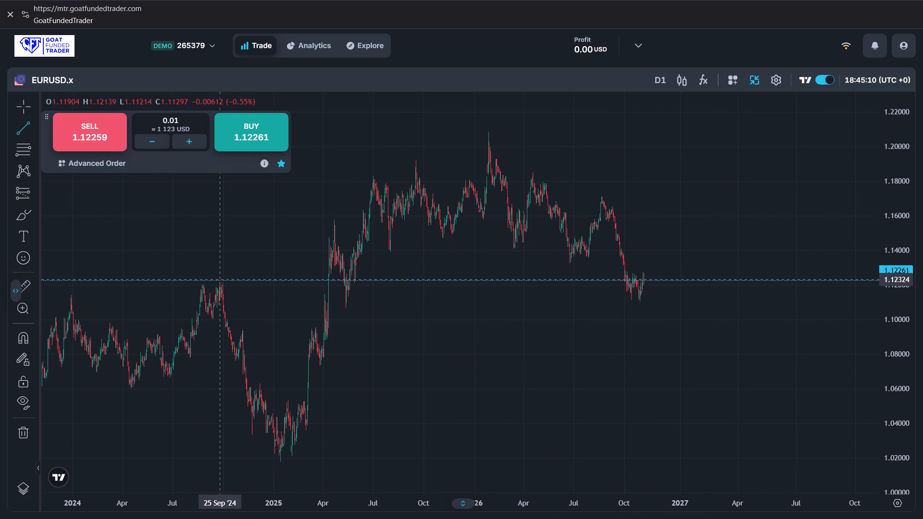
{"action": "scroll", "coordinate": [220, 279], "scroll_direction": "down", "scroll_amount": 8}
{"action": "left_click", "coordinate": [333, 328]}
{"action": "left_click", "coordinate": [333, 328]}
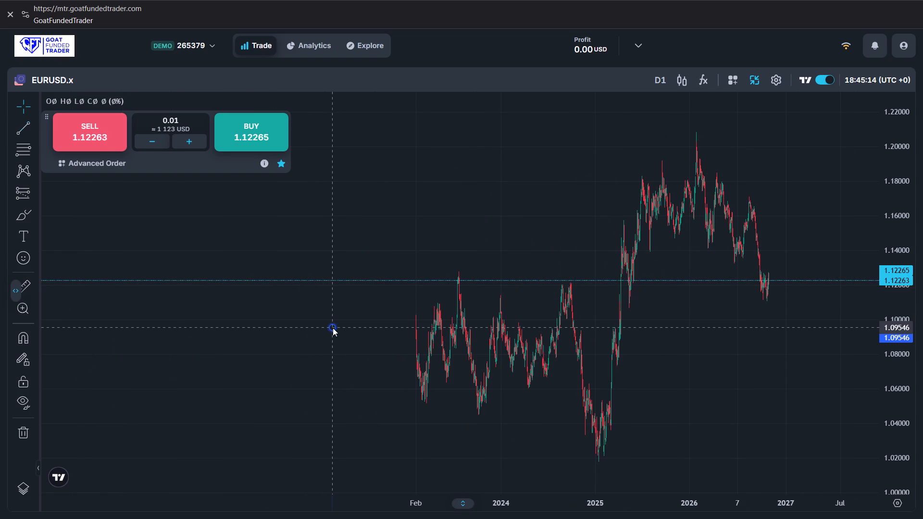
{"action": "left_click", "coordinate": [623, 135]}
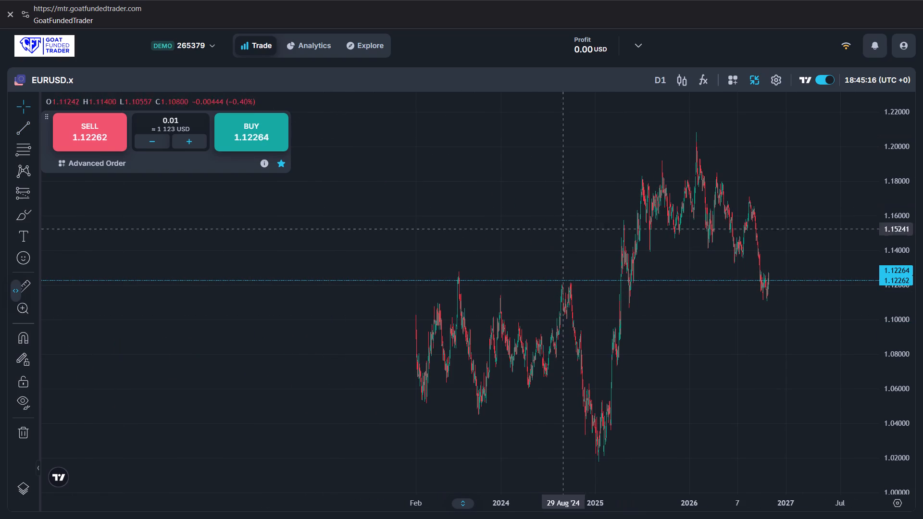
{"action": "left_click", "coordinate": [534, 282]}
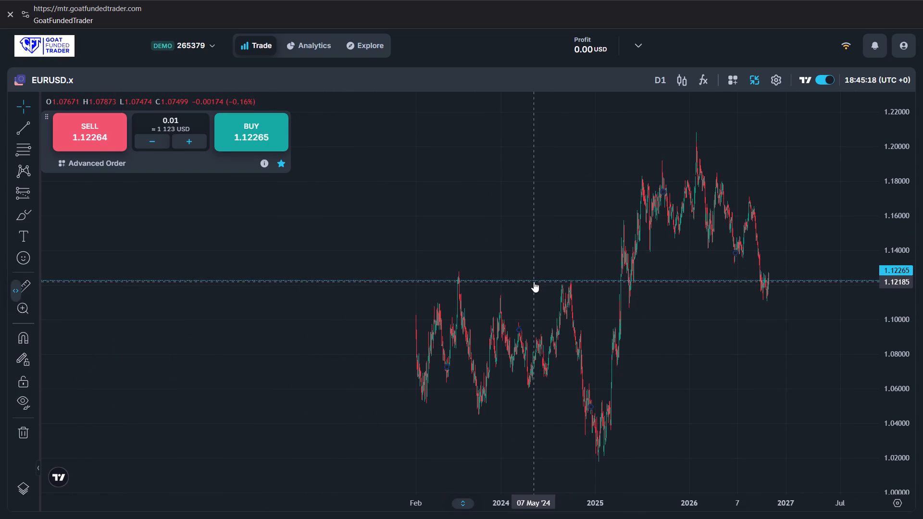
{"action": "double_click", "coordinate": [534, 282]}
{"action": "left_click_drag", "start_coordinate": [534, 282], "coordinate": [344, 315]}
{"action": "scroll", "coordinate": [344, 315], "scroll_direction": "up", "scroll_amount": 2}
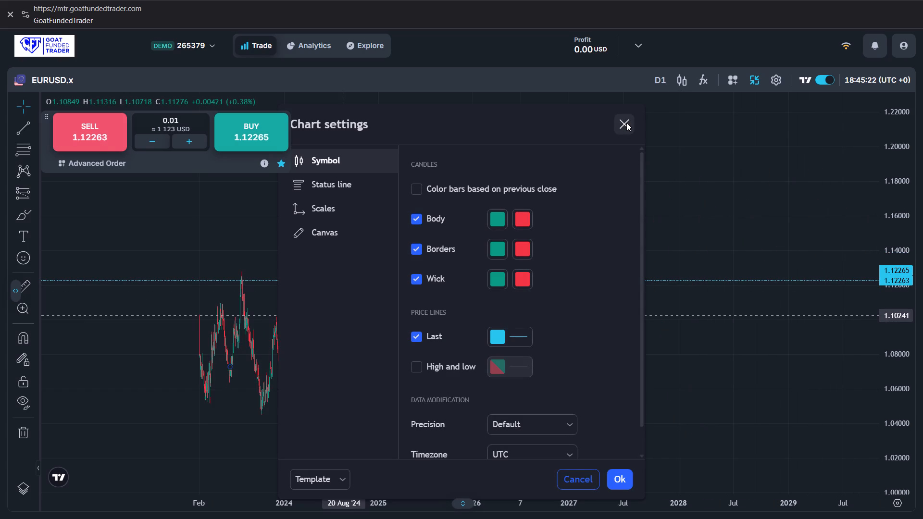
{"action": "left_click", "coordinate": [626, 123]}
Draw a trend line from the 03 Oct '24 high at about 1.1226 to early April 2025 at about 1.1232, and deselect it.
{"action": "scroll", "coordinate": [626, 123], "scroll_direction": "up", "scroll_amount": 4}
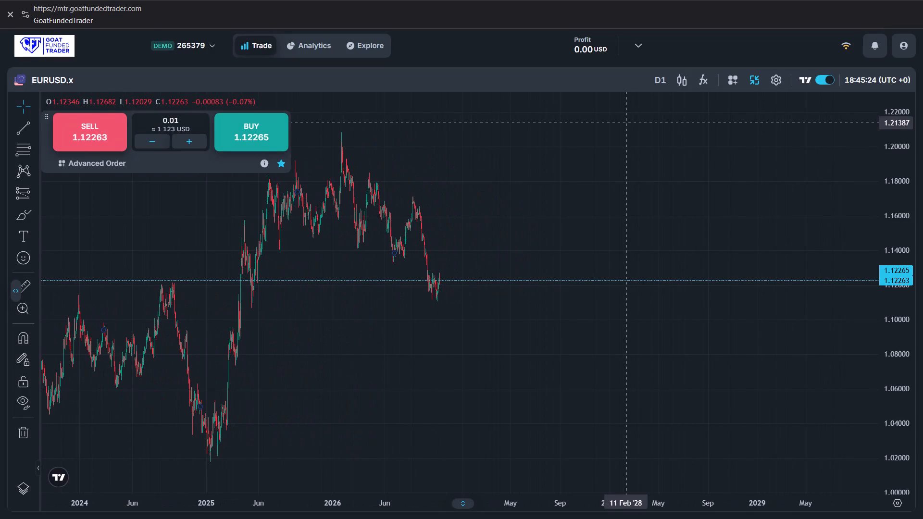
{"action": "left_click", "coordinate": [752, 198]}
{"action": "scroll", "coordinate": [752, 198], "scroll_direction": "down", "scroll_amount": 3}
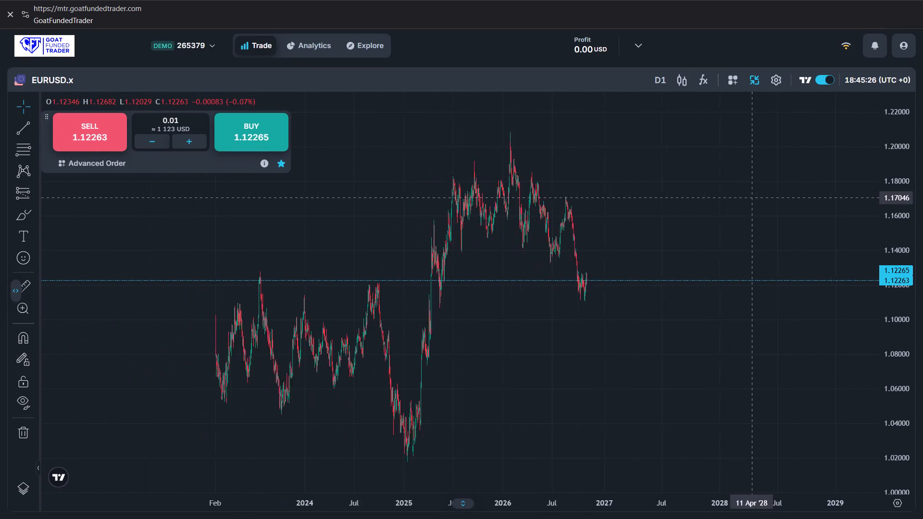
{"action": "scroll", "coordinate": [752, 198], "scroll_direction": "down", "scroll_amount": 1}
{"action": "left_click", "coordinate": [24, 132]}
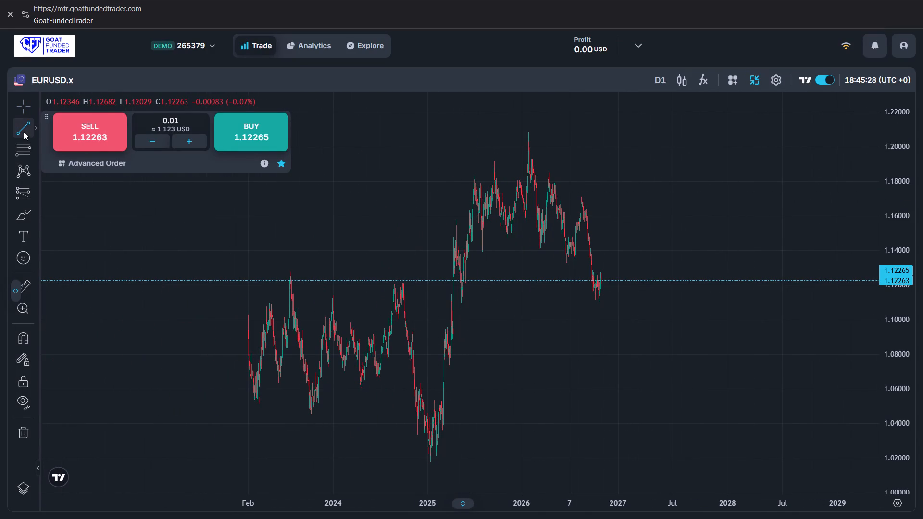
{"action": "left_click", "coordinate": [404, 281]}
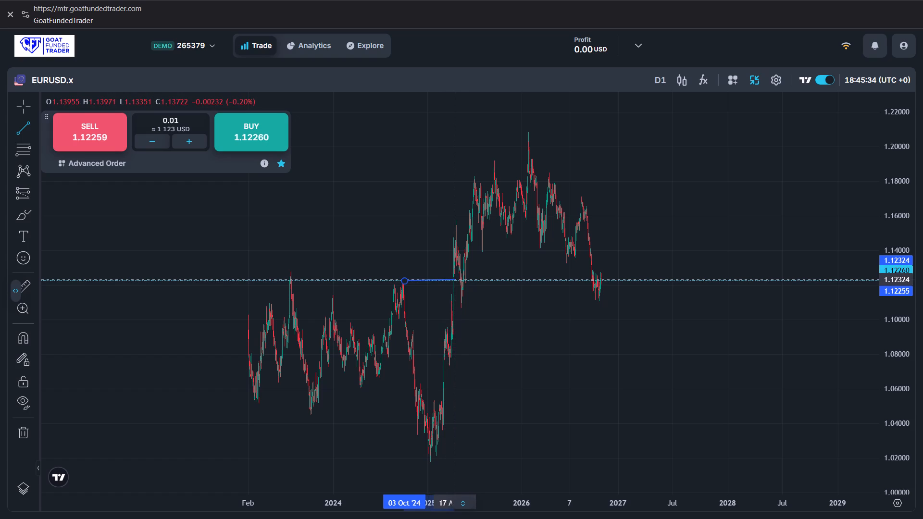
{"action": "left_click", "coordinate": [452, 280]}
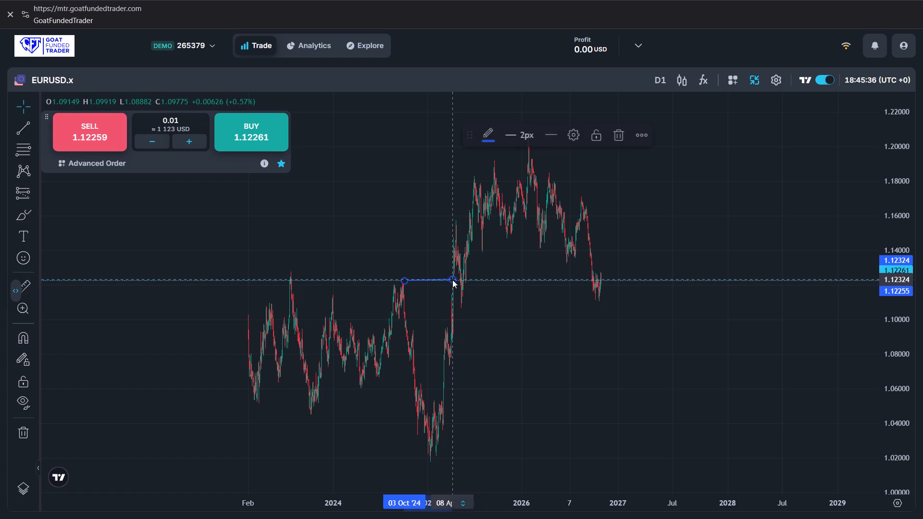
{"action": "left_click", "coordinate": [529, 272]}
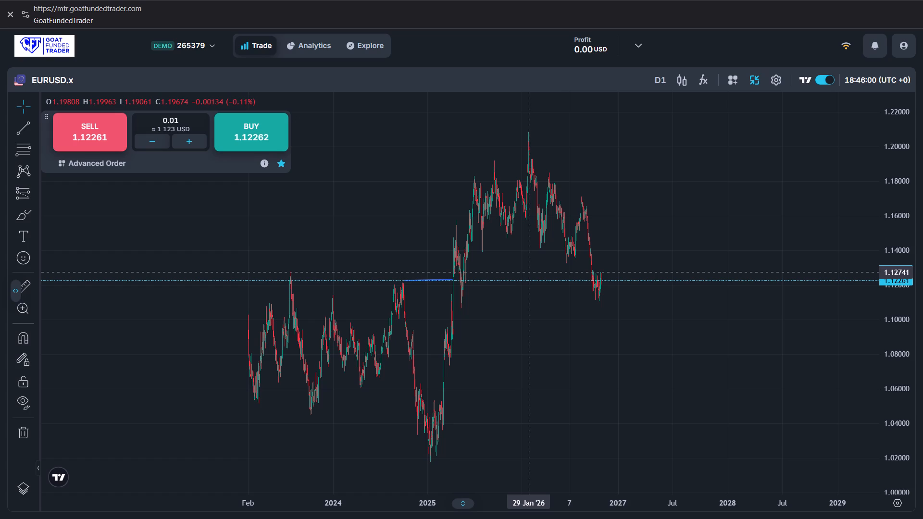
Examine the daily price swings from 2025 through late 2026 for further broken levels.
{"action": "scroll", "coordinate": [529, 272], "scroll_direction": "right", "scroll_amount": 3}
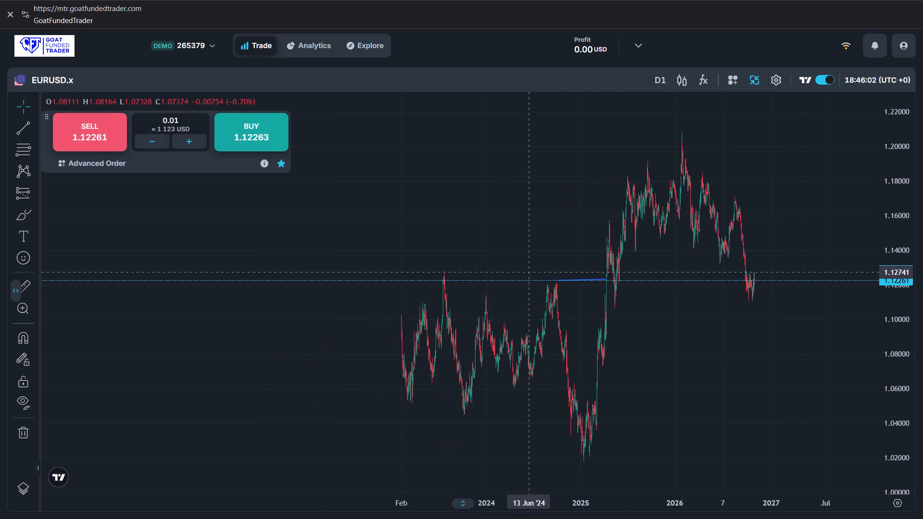
{"action": "scroll", "coordinate": [529, 272], "scroll_direction": "right", "scroll_amount": 6}
{"action": "scroll", "coordinate": [529, 272], "scroll_direction": "left", "scroll_amount": 7}
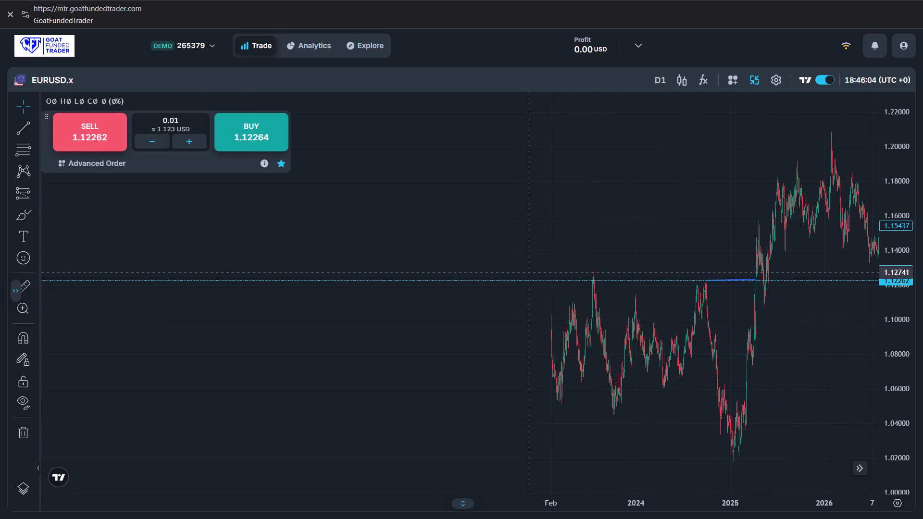
{"action": "scroll", "coordinate": [529, 272], "scroll_direction": "left", "scroll_amount": 3}
{"action": "scroll", "coordinate": [529, 272], "scroll_direction": "up", "scroll_amount": 5}
{"action": "scroll", "coordinate": [529, 272], "scroll_direction": "right", "scroll_amount": 3}
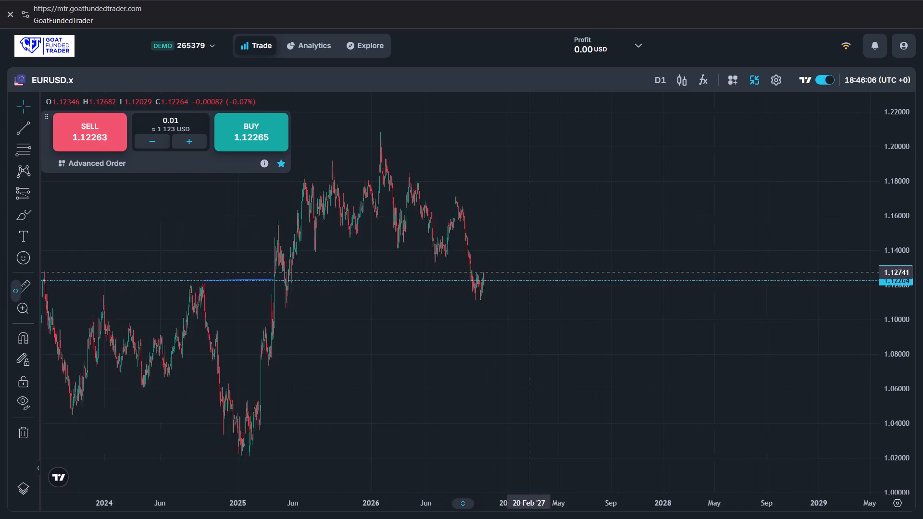
{"action": "scroll", "coordinate": [529, 272], "scroll_direction": "right", "scroll_amount": 1}
{"action": "scroll", "coordinate": [529, 272], "scroll_direction": "up", "scroll_amount": 6}
{"action": "scroll", "coordinate": [529, 272], "scroll_direction": "right", "scroll_amount": 5}
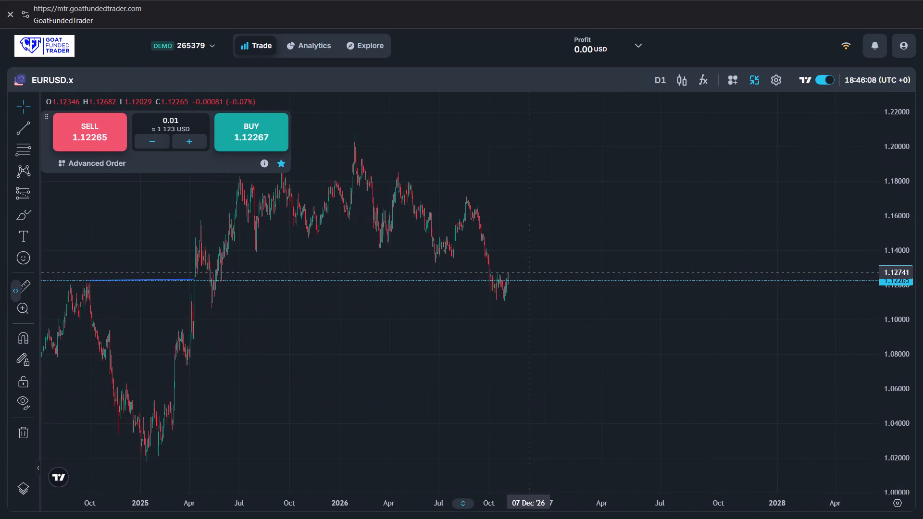
{"action": "scroll", "coordinate": [529, 272], "scroll_direction": "right", "scroll_amount": 1}
{"action": "scroll", "coordinate": [529, 272], "scroll_direction": "up", "scroll_amount": 6}
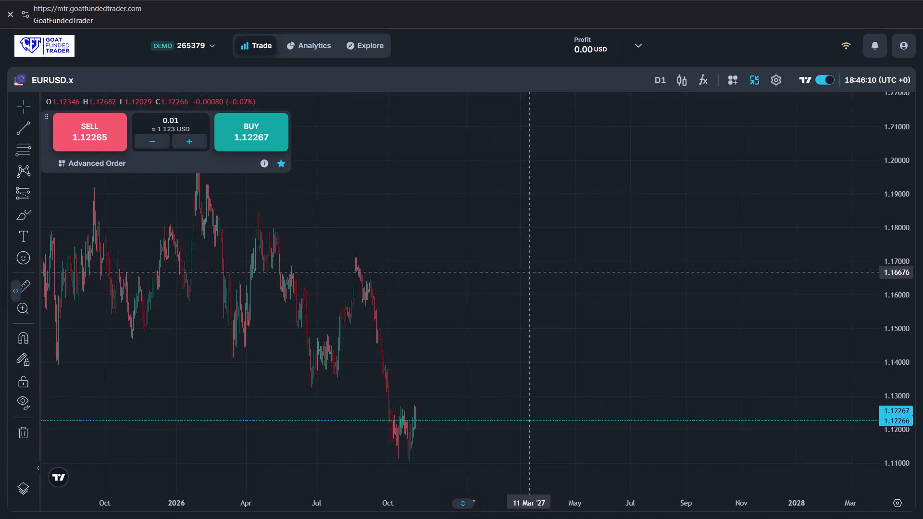
{"action": "scroll", "coordinate": [529, 272], "scroll_direction": "up", "scroll_amount": 1}
{"action": "scroll", "coordinate": [529, 272], "scroll_direction": "right", "scroll_amount": 4}
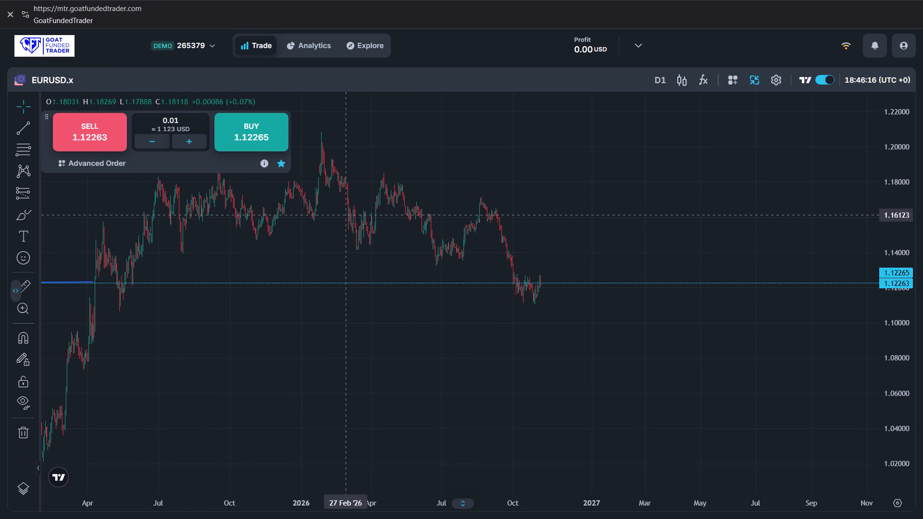
Draw a nearly horizontal trend line at about 1.158 from the 18 Jan '26 low to early March 2026, and deselect it.
{"action": "left_click", "coordinate": [29, 130]}
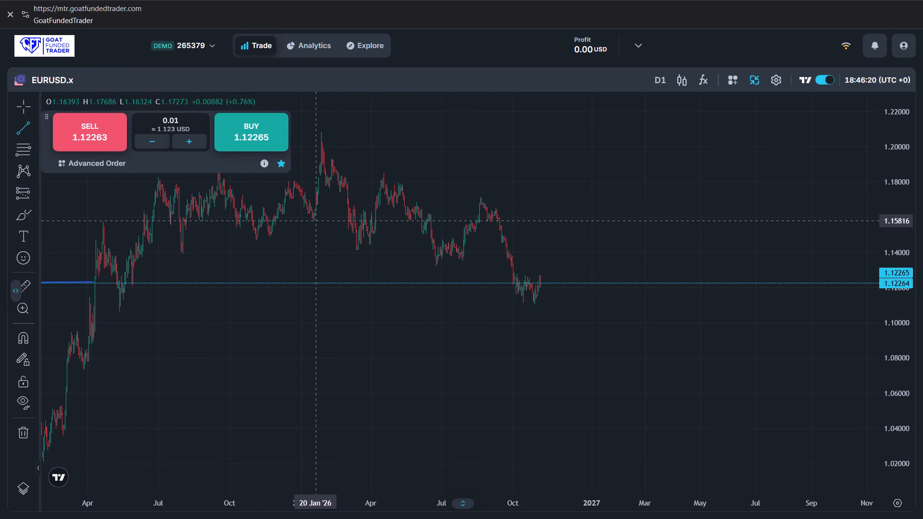
{"action": "left_click_drag", "start_coordinate": [314, 221], "coordinate": [350, 221]}
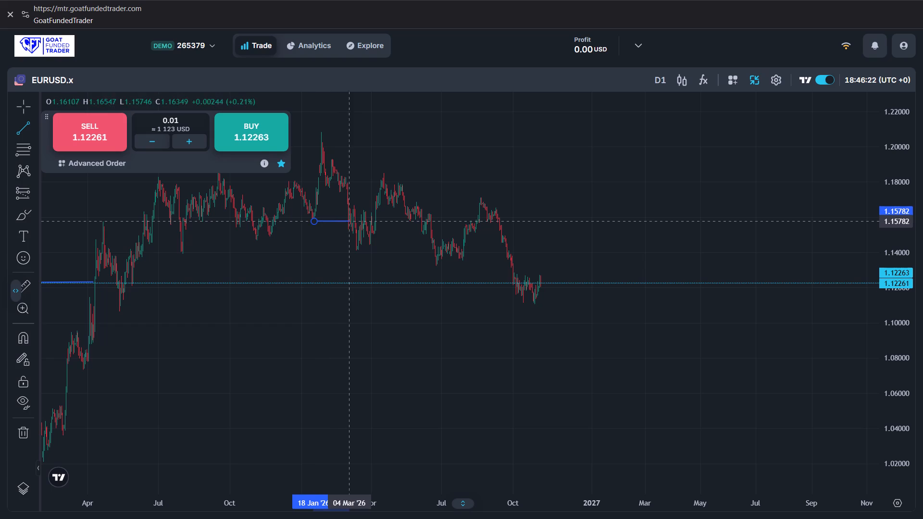
{"action": "left_click_drag", "start_coordinate": [350, 221], "coordinate": [350, 221]}
{"action": "left_click", "coordinate": [350, 221]}
{"action": "left_click", "coordinate": [399, 199]}
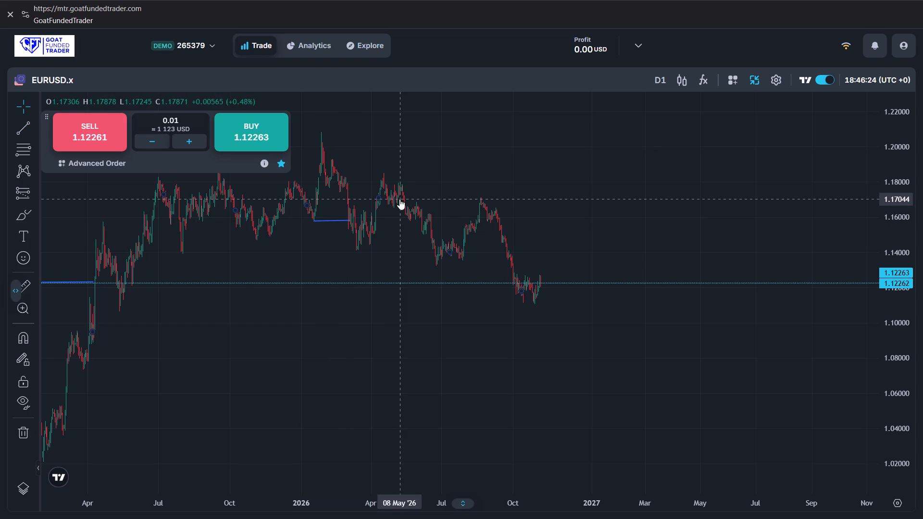
Draw a horizontal trend line at 1.14500 from the 01 Apr '26 low to about 16 Jun '26, and deselect it.
{"action": "scroll", "coordinate": [399, 199], "scroll_direction": "up", "scroll_amount": 2}
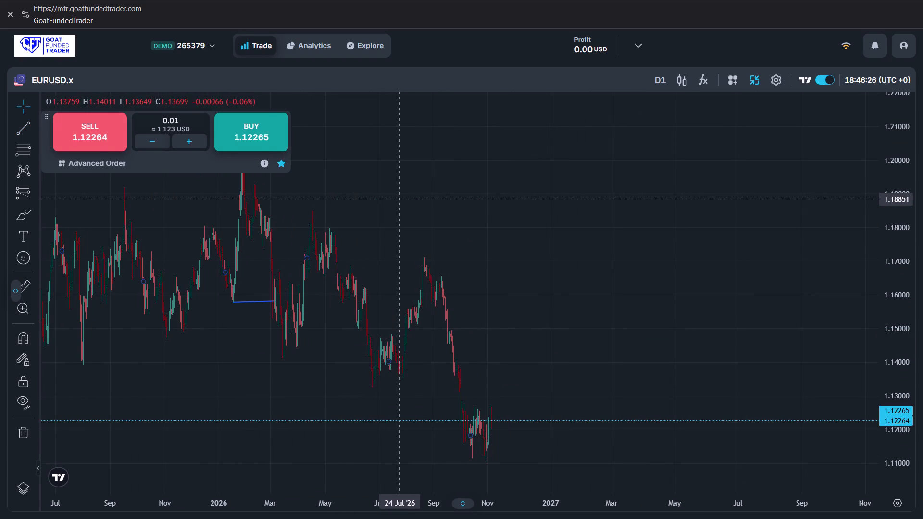
{"action": "left_click", "coordinate": [24, 124]}
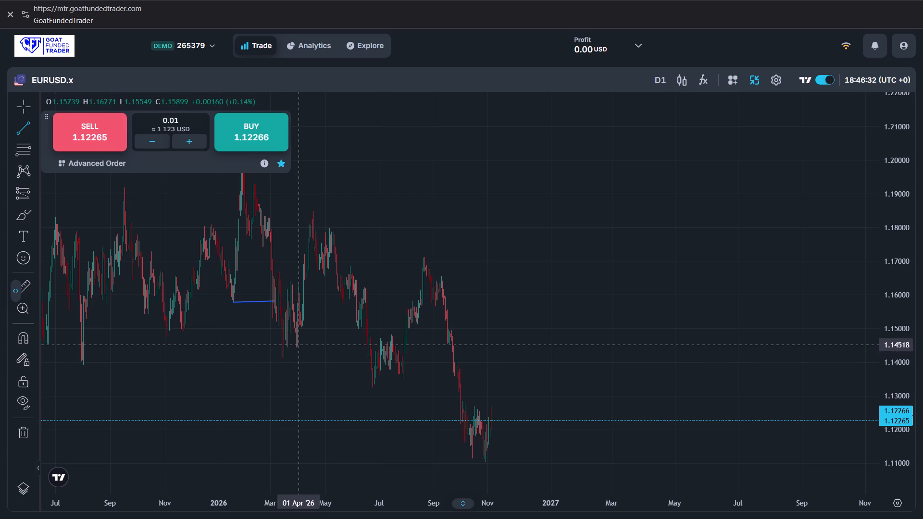
{"action": "left_click_drag", "start_coordinate": [298, 346], "coordinate": [365, 346]}
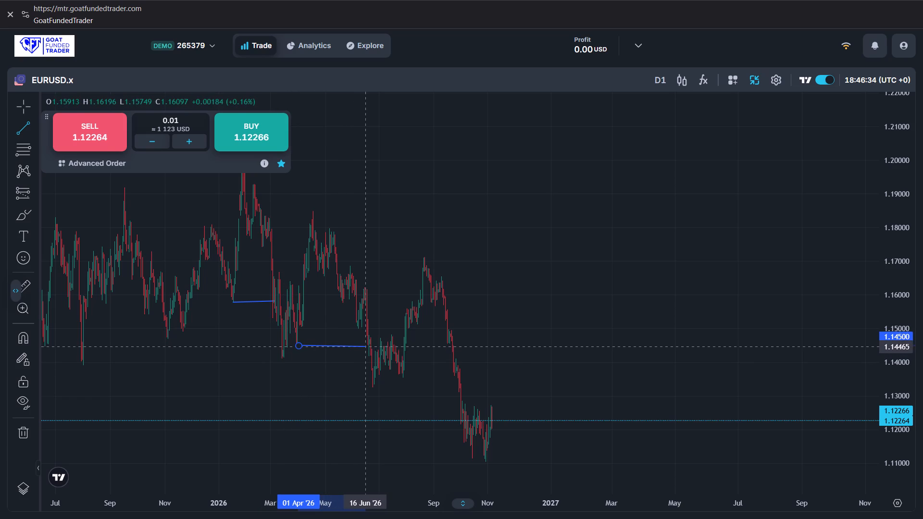
{"action": "left_click_drag", "start_coordinate": [365, 346], "coordinate": [366, 346]}
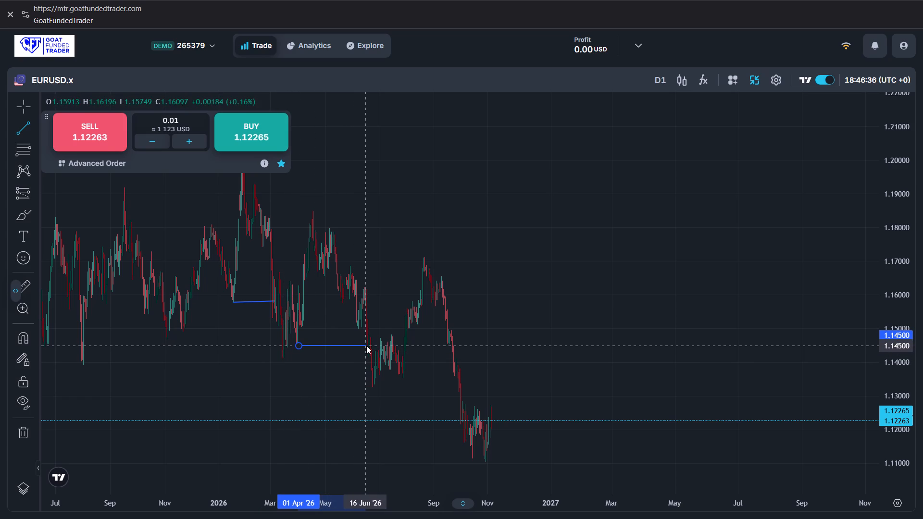
{"action": "left_click", "coordinate": [366, 346]}
{"action": "left_click", "coordinate": [456, 297]}
{"action": "scroll", "coordinate": [456, 297], "scroll_direction": "up", "scroll_amount": 2}
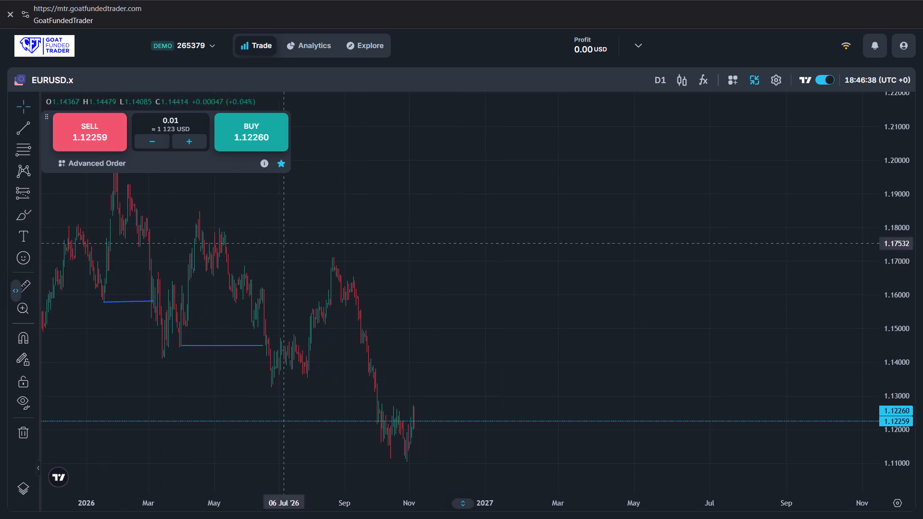
Draw a horizontal trend line at 1.13537 from the 27 Jul '26 low to 27 Sep '26.
{"action": "left_click", "coordinate": [19, 130]}
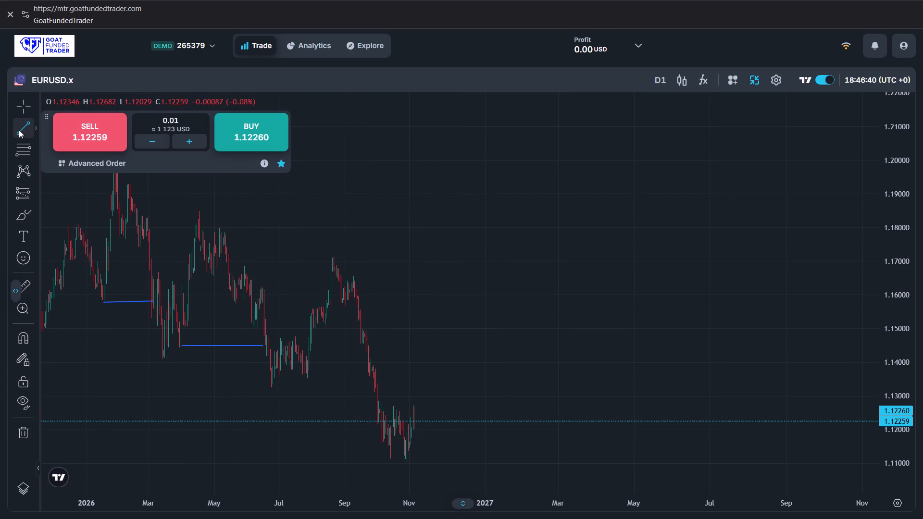
{"action": "left_click", "coordinate": [35, 130]}
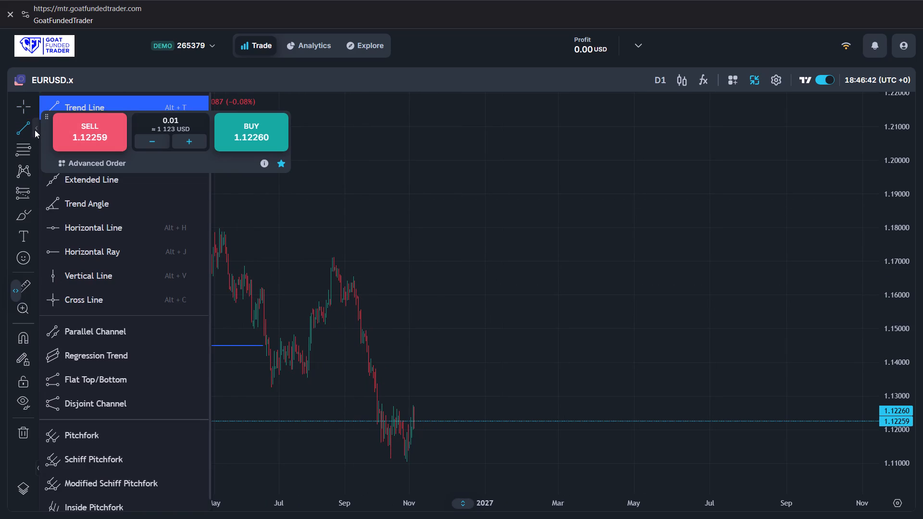
{"action": "left_click", "coordinate": [35, 130]}
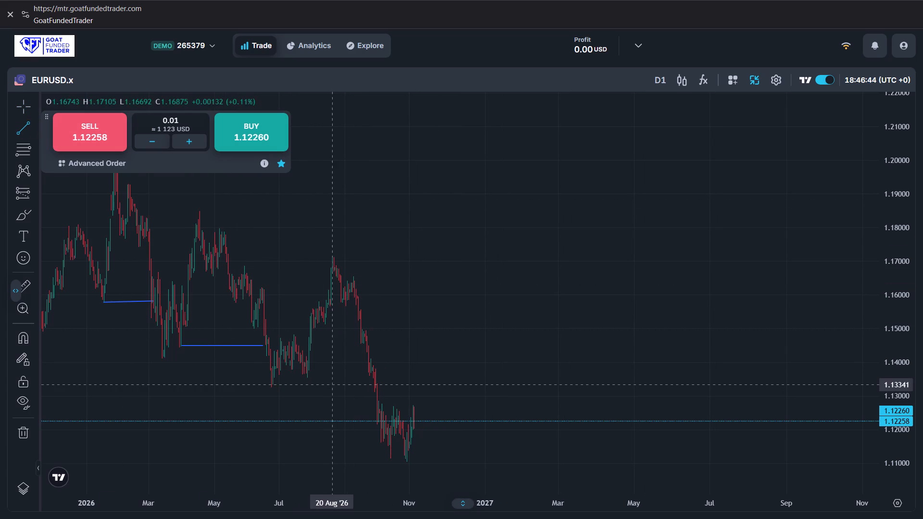
{"action": "left_click_drag", "start_coordinate": [306, 378], "coordinate": [360, 382]}
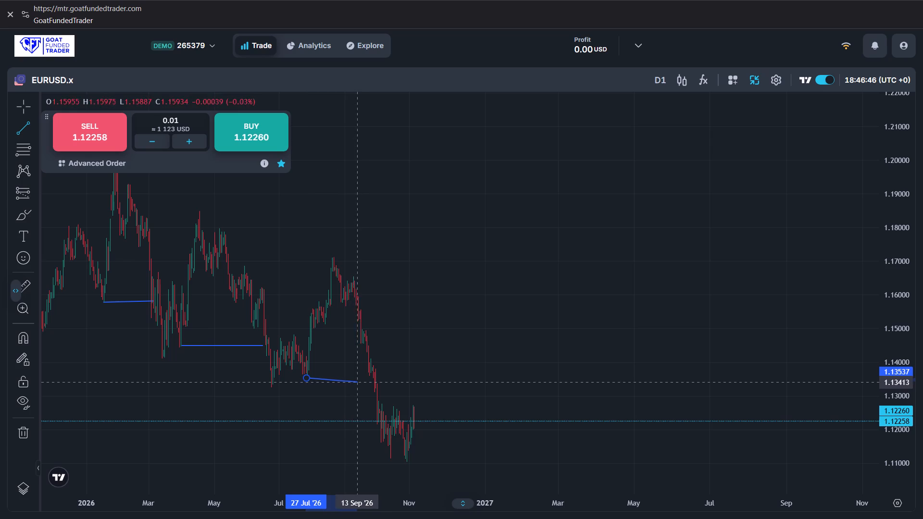
{"action": "left_click_drag", "start_coordinate": [360, 382], "coordinate": [369, 379]}
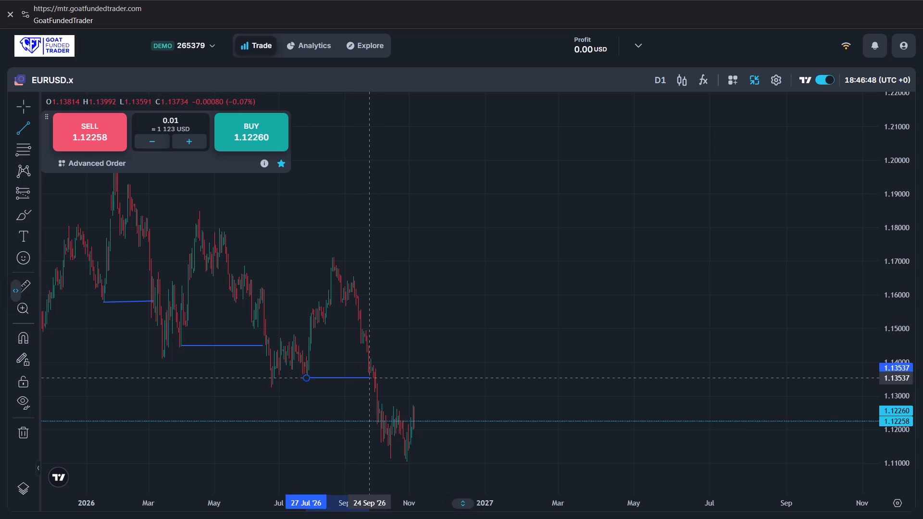
{"action": "left_click_drag", "start_coordinate": [369, 379], "coordinate": [372, 378]}
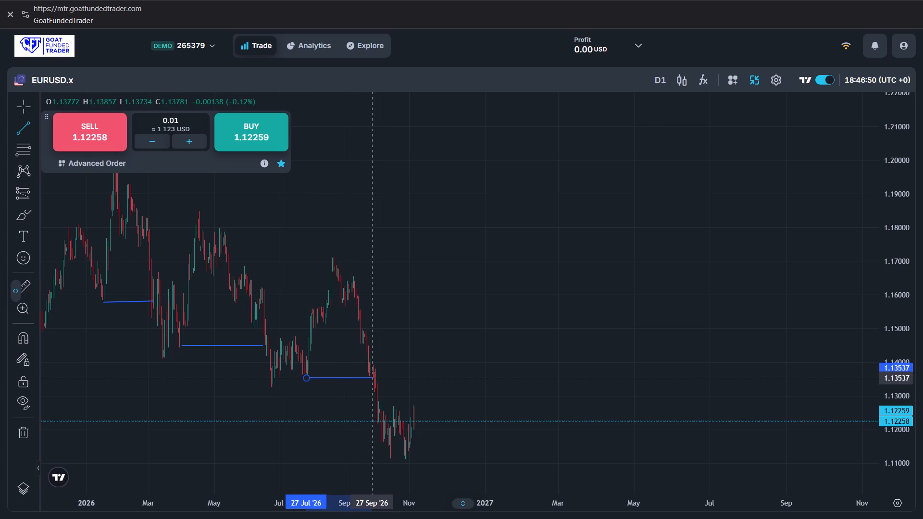
{"action": "left_click", "coordinate": [372, 378]}
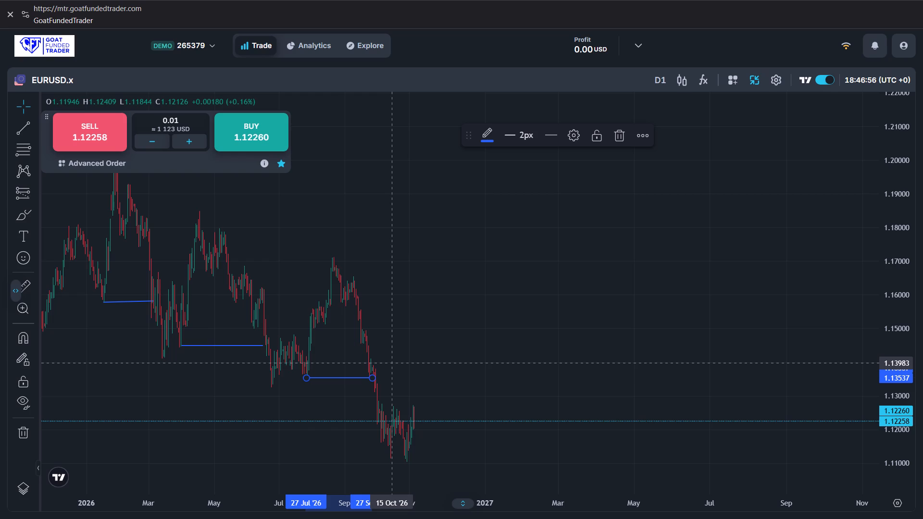
Switch the EURUSD.x chart to the H4 time interval.
{"action": "scroll", "coordinate": [449, 390], "scroll_direction": "up", "scroll_amount": 4}
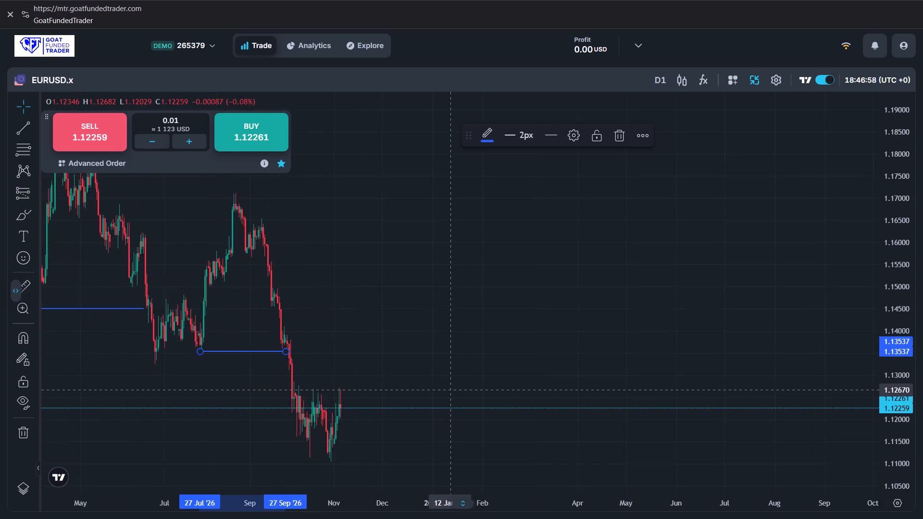
{"action": "scroll", "coordinate": [449, 390], "scroll_direction": "right", "scroll_amount": 4}
{"action": "scroll", "coordinate": [449, 390], "scroll_direction": "up", "scroll_amount": 1}
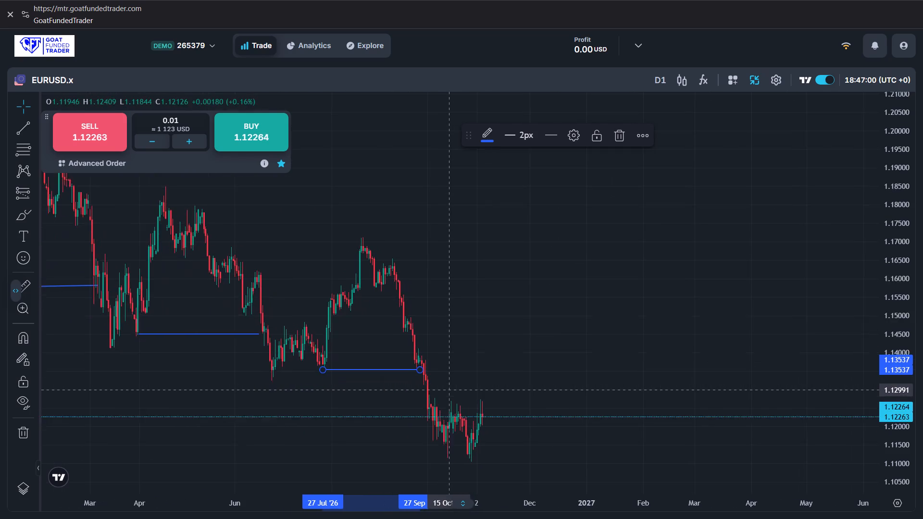
{"action": "scroll", "coordinate": [449, 390], "scroll_direction": "up", "scroll_amount": 4}
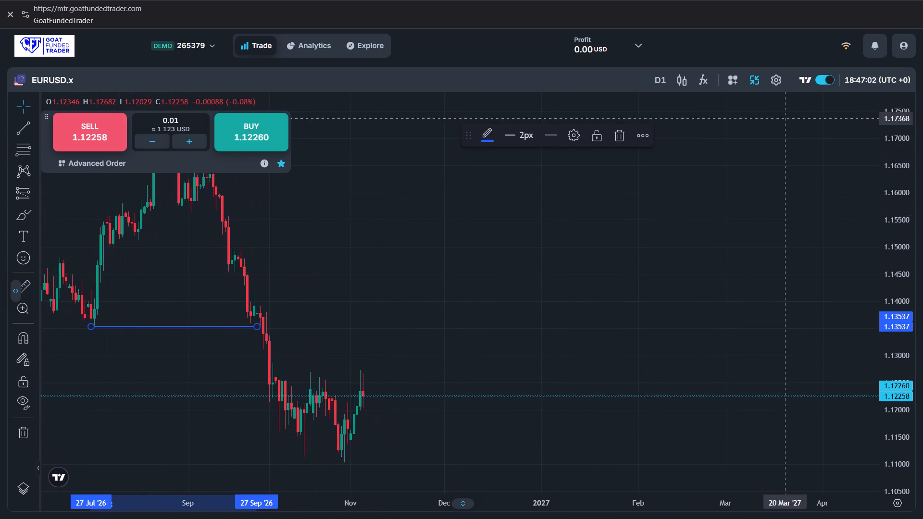
{"action": "left_click", "coordinate": [663, 77]}
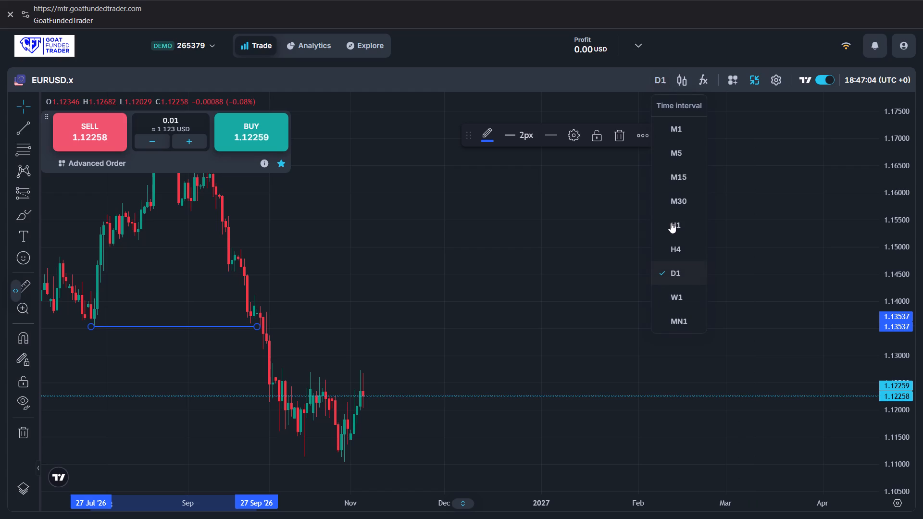
{"action": "left_click", "coordinate": [676, 252]}
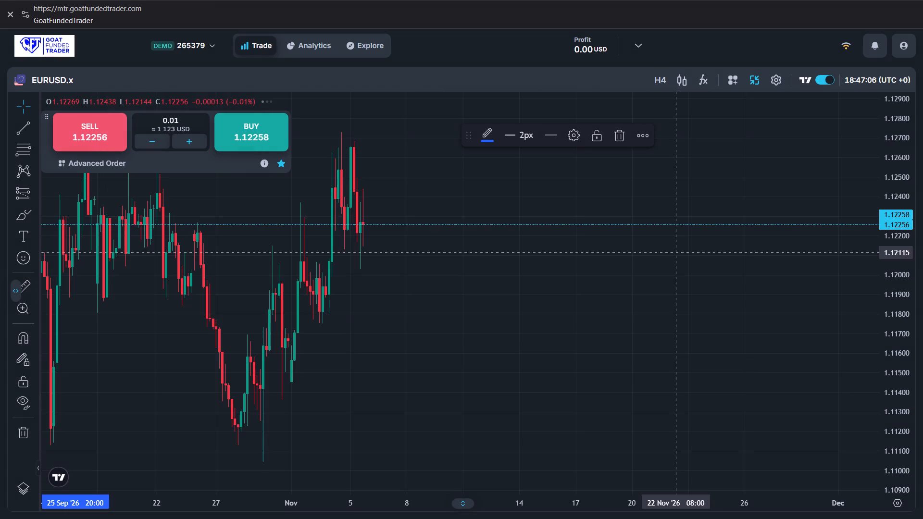
Examine the H4 price swings from late September to early November 2026 for recent structure breaks.
{"action": "scroll", "coordinate": [685, 356], "scroll_direction": "down", "scroll_amount": 8}
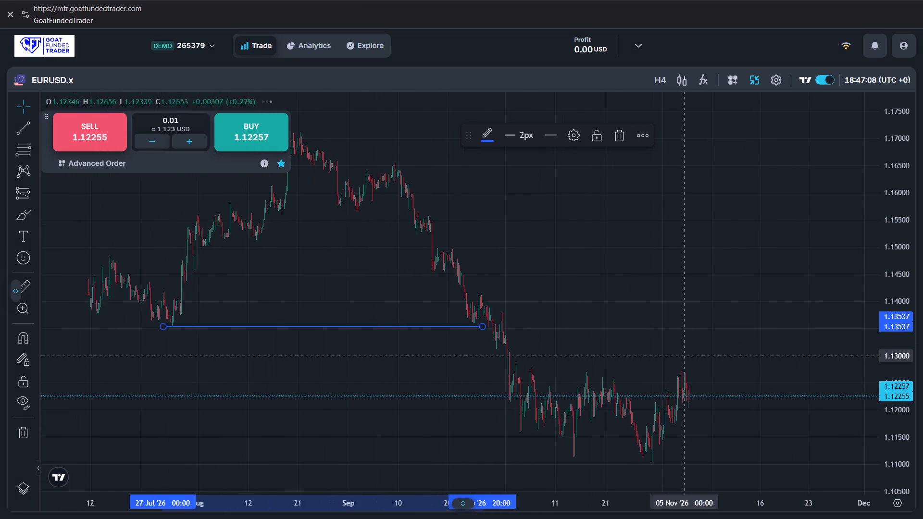
{"action": "scroll", "coordinate": [685, 356], "scroll_direction": "down", "scroll_amount": 1}
{"action": "scroll", "coordinate": [685, 356], "scroll_direction": "up", "scroll_amount": 7}
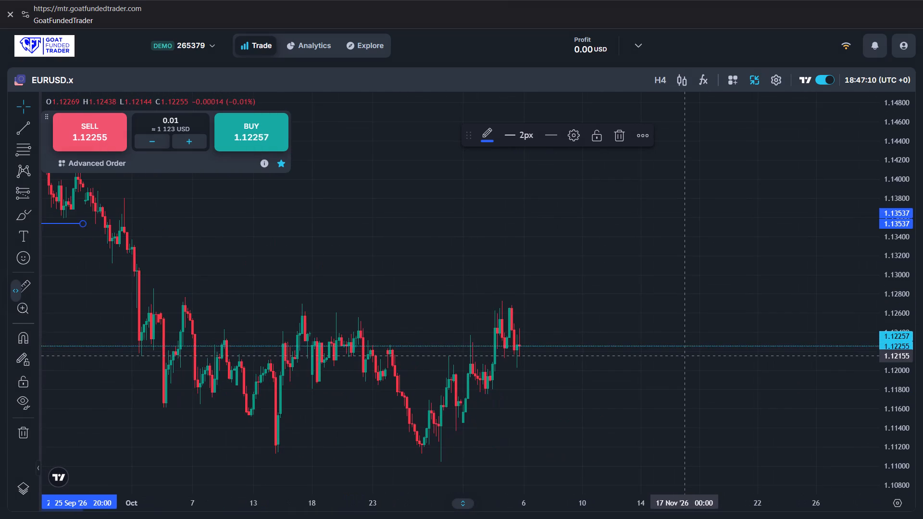
{"action": "scroll", "coordinate": [685, 356], "scroll_direction": "up", "scroll_amount": 1}
{"action": "scroll", "coordinate": [685, 356], "scroll_direction": "right", "scroll_amount": 2}
{"action": "scroll", "coordinate": [685, 356], "scroll_direction": "up", "scroll_amount": 1}
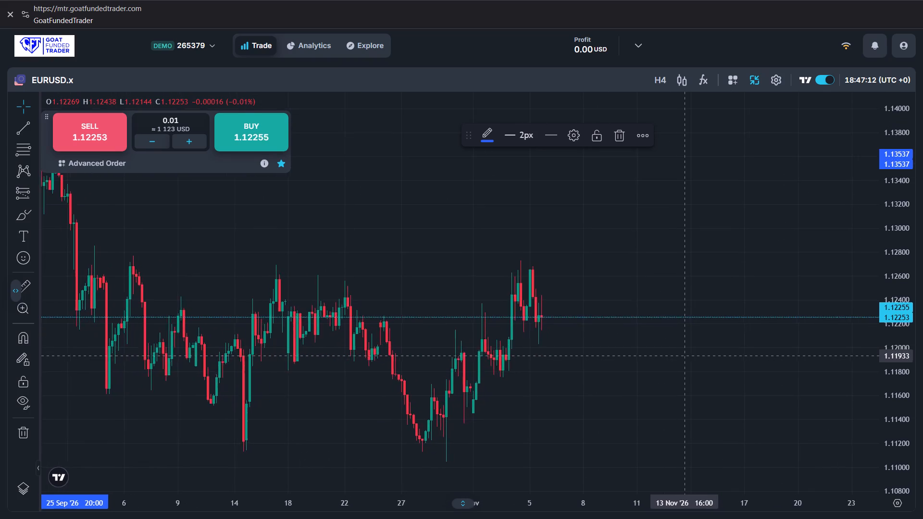
{"action": "scroll", "coordinate": [685, 356], "scroll_direction": "up", "scroll_amount": 1}
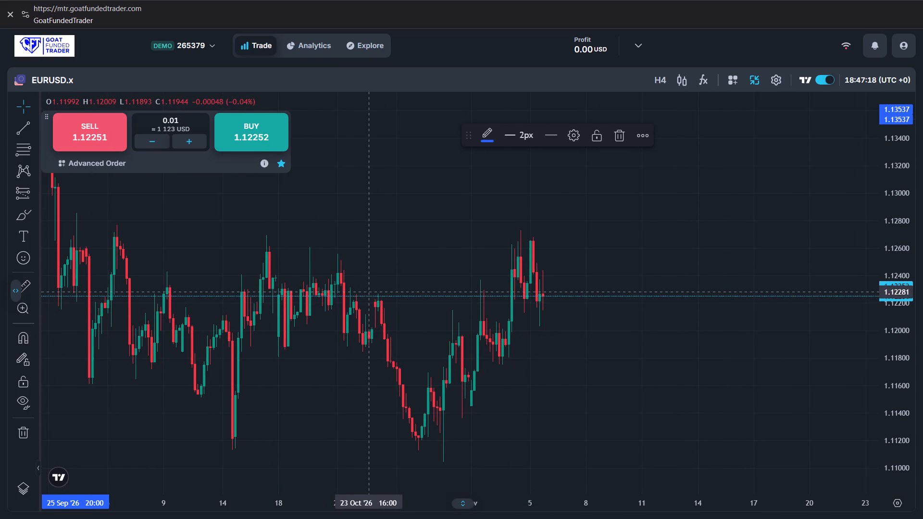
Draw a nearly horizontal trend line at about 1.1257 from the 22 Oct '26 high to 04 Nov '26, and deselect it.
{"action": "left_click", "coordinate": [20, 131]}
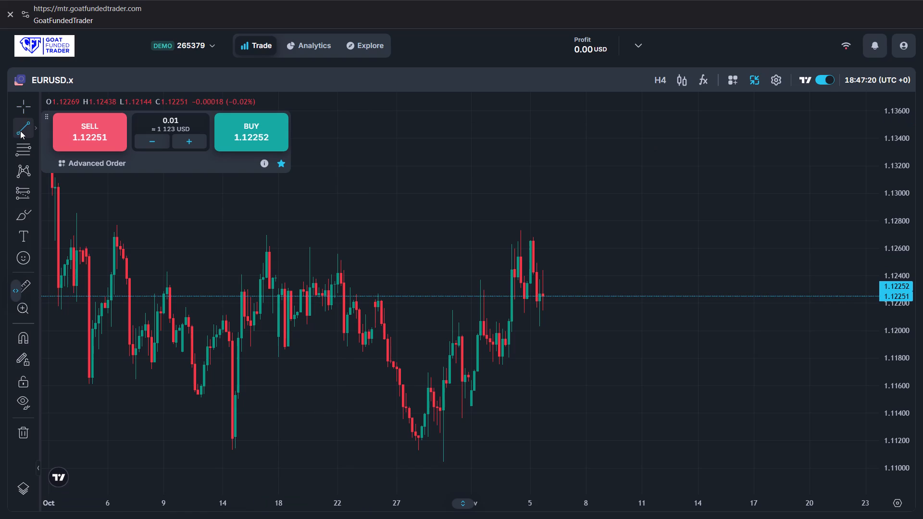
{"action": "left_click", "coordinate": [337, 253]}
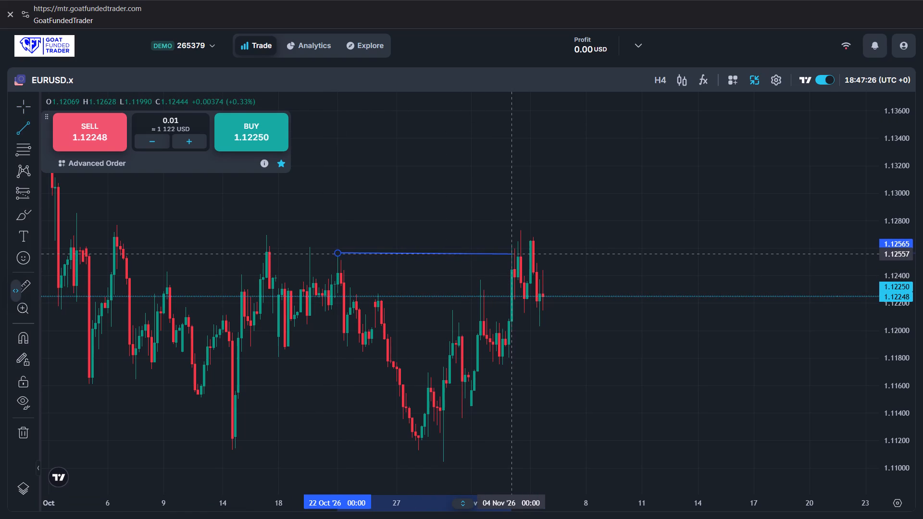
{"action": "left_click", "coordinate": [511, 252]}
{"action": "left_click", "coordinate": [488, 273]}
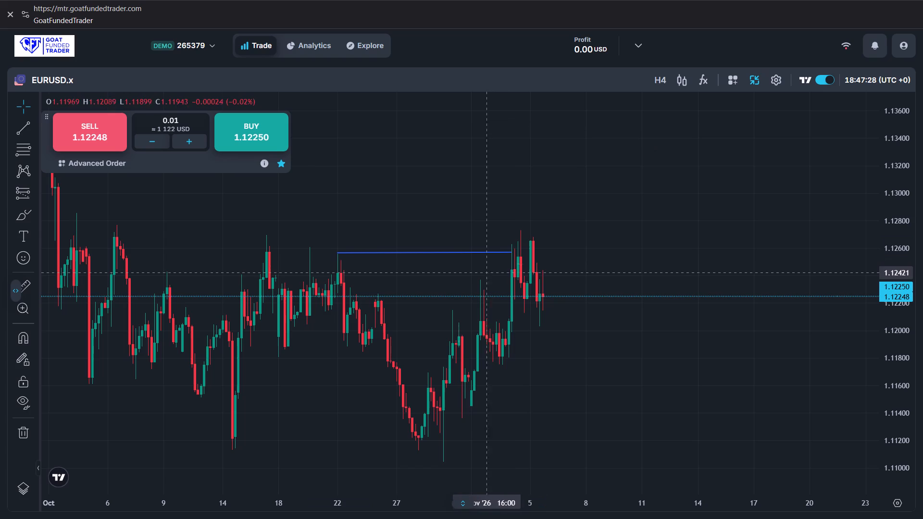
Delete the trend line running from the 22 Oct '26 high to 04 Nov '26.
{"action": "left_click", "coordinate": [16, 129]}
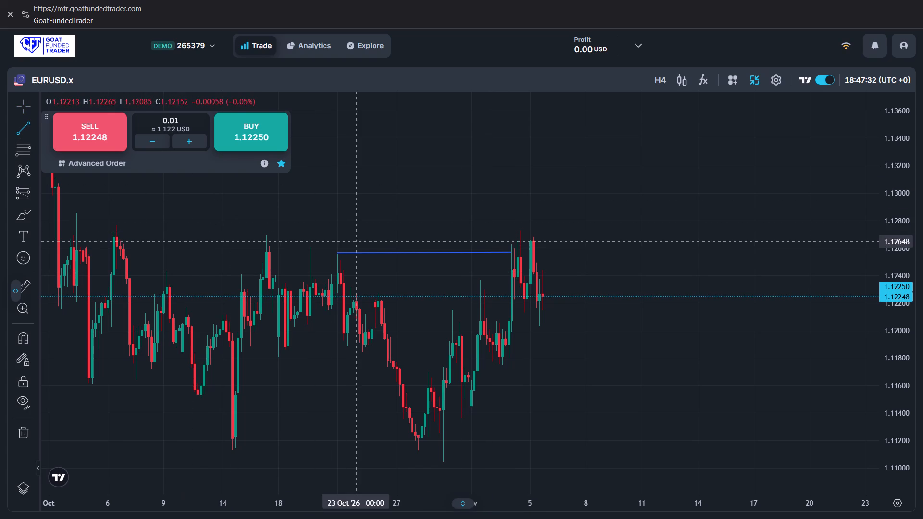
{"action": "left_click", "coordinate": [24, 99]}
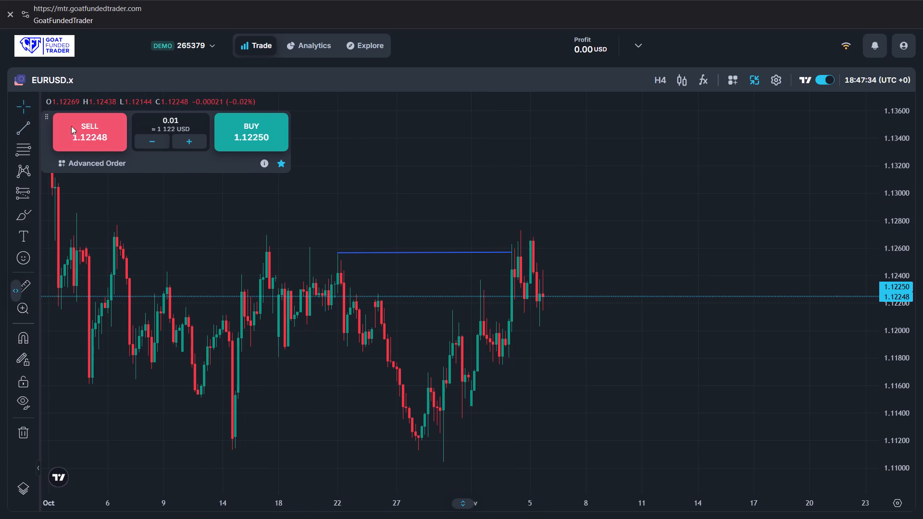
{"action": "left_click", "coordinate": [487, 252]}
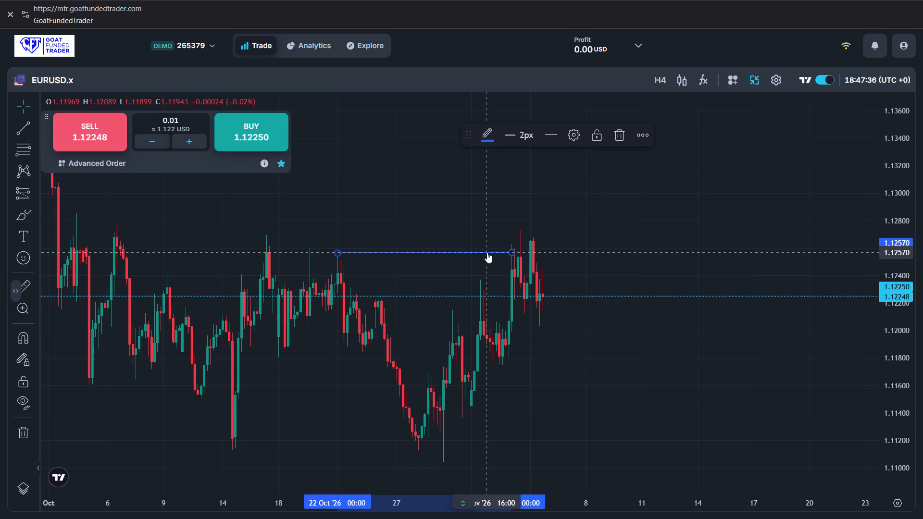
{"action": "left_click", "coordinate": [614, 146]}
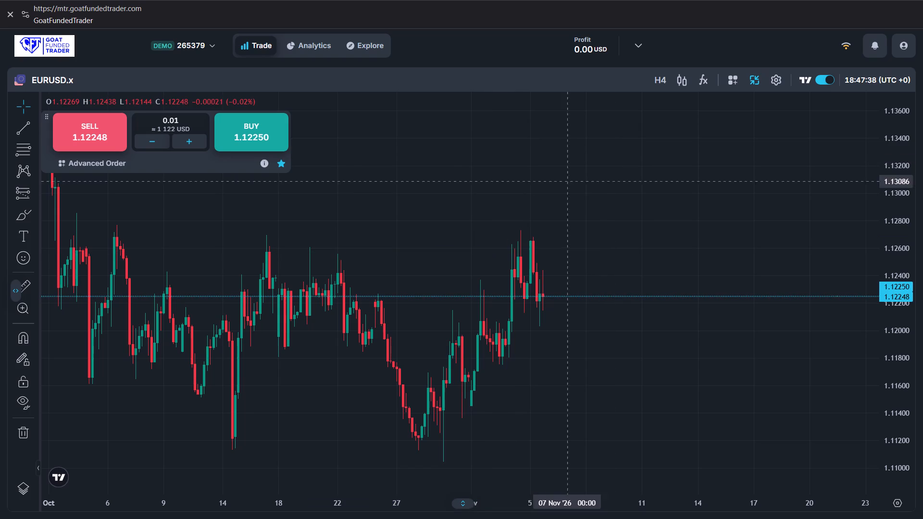
Draw a nearly horizontal trend line at about 1.1224 from the 26 Oct '26 high to 02 Nov '26, and deselect it.
{"action": "scroll", "coordinate": [451, 233], "scroll_direction": "up", "scroll_amount": 3}
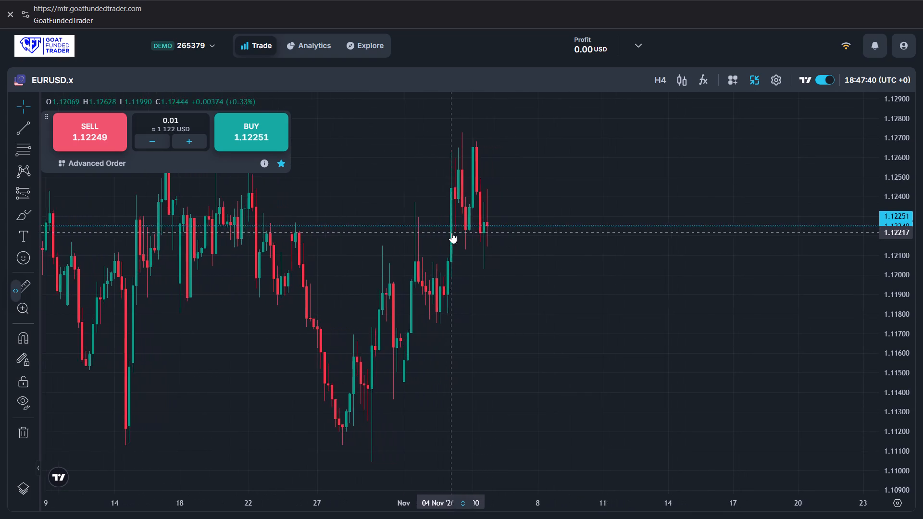
{"action": "scroll", "coordinate": [451, 233], "scroll_direction": "up", "scroll_amount": 1}
{"action": "scroll", "coordinate": [451, 233], "scroll_direction": "down", "scroll_amount": 7}
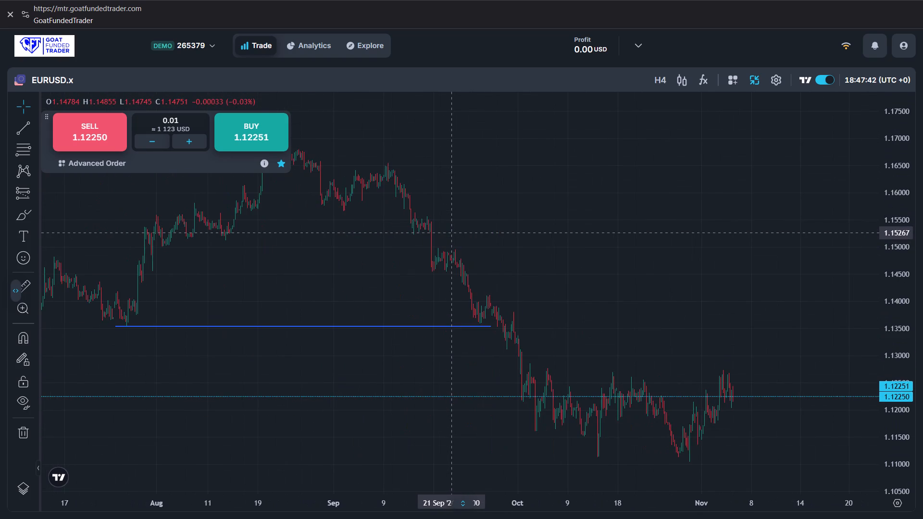
{"action": "scroll", "coordinate": [451, 233], "scroll_direction": "up", "scroll_amount": 10}
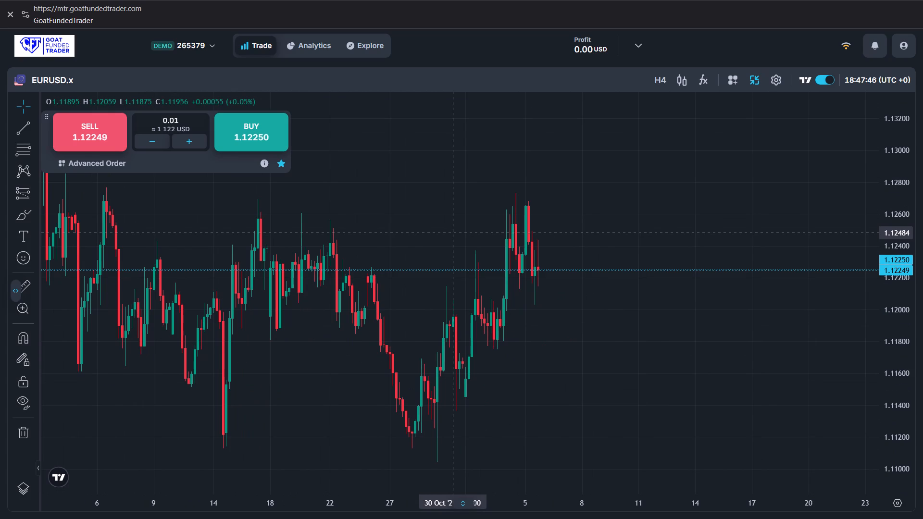
{"action": "scroll", "coordinate": [451, 233], "scroll_direction": "down", "scroll_amount": 2}
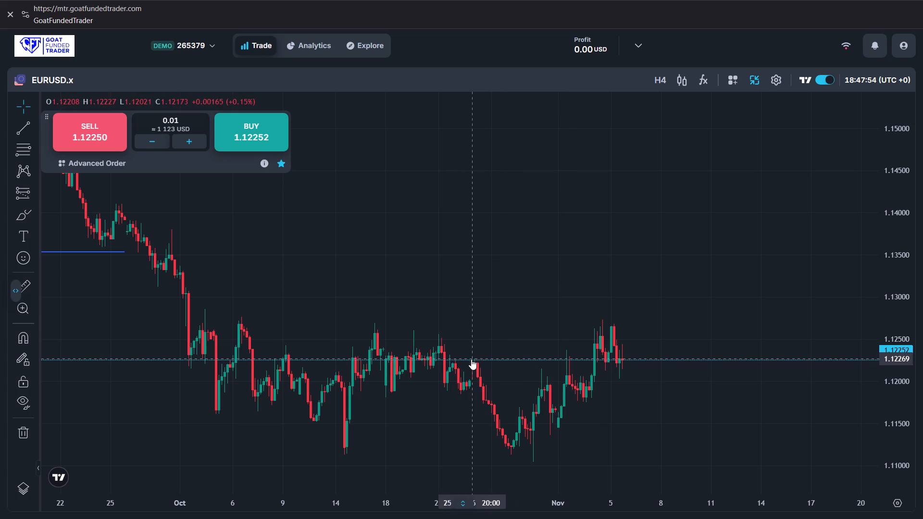
{"action": "left_click", "coordinate": [32, 118]}
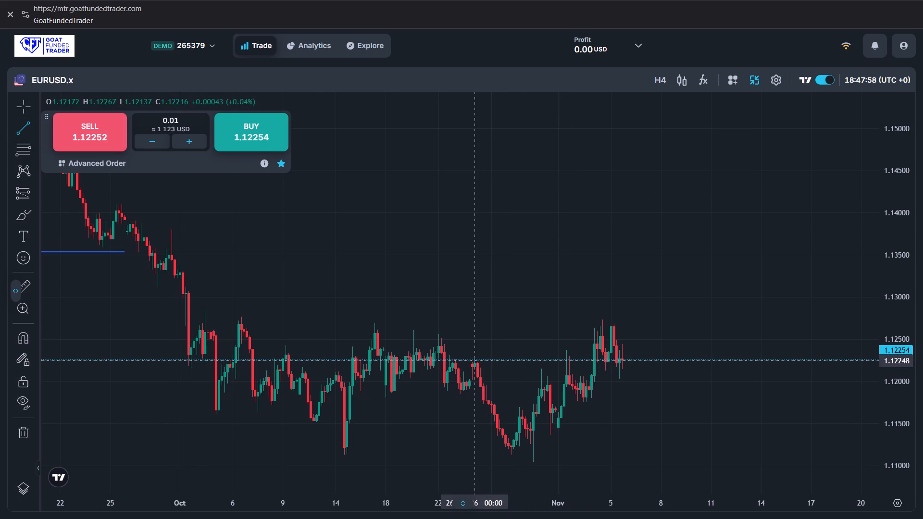
{"action": "left_click_drag", "start_coordinate": [475, 360], "coordinate": [564, 361]}
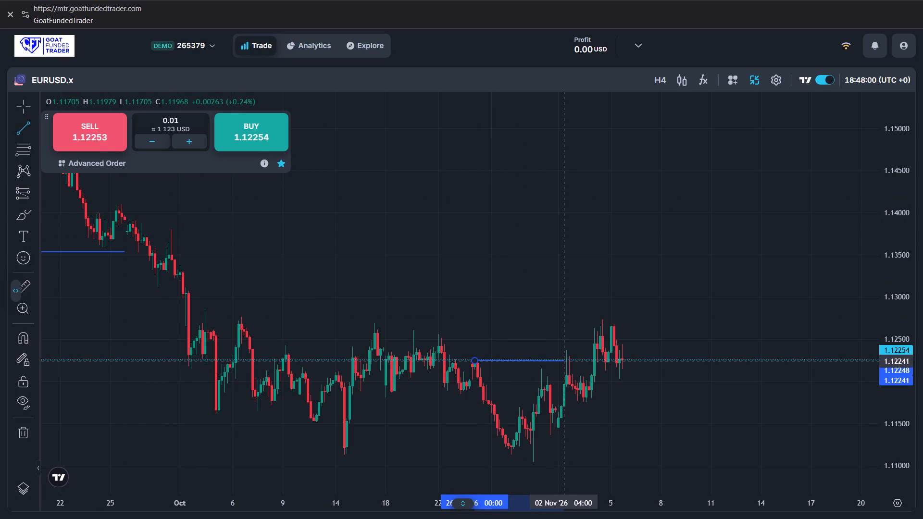
{"action": "left_click_drag", "start_coordinate": [564, 361], "coordinate": [568, 361]}
{"action": "left_click", "coordinate": [568, 361]}
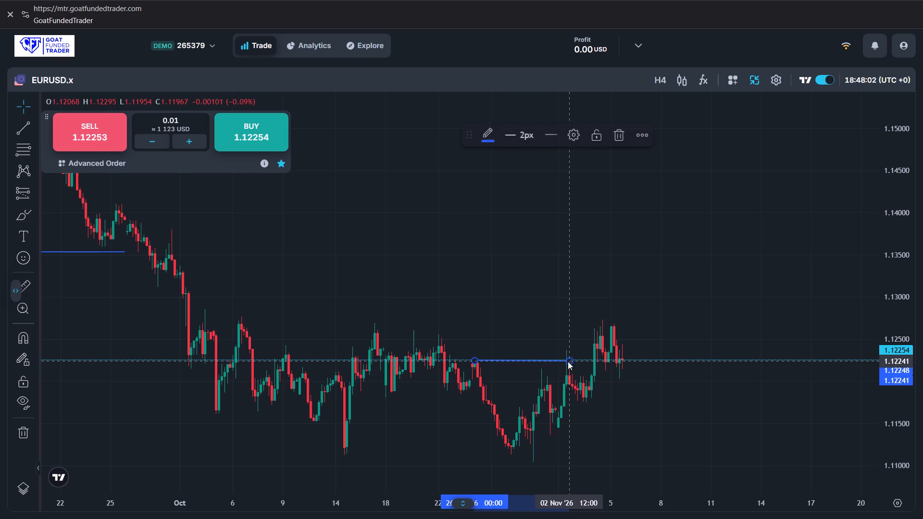
{"action": "left_click", "coordinate": [578, 314]}
Draw a horizontal trend line at about 1.1256 from the 22 Oct '26 high to about 04 Nov '26, and deselect it.
{"action": "scroll", "coordinate": [578, 314], "scroll_direction": "up", "scroll_amount": 4}
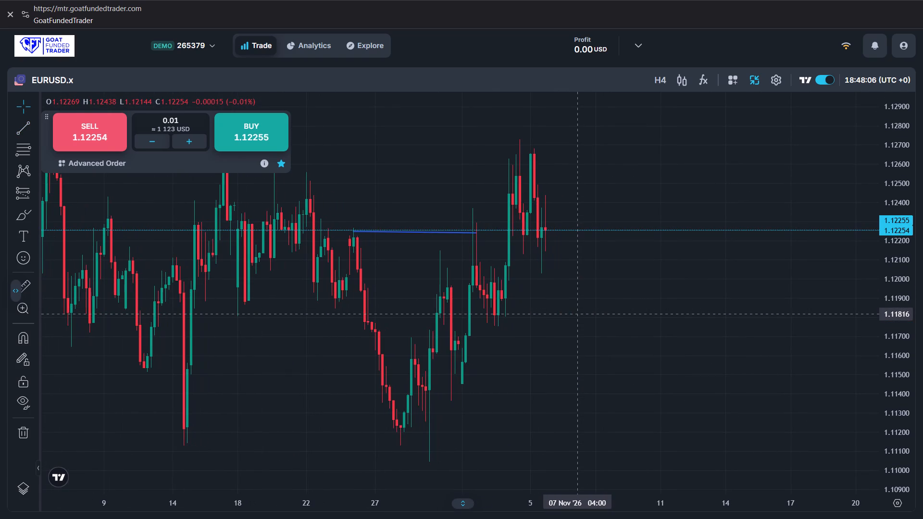
{"action": "scroll", "coordinate": [578, 314], "scroll_direction": "down", "scroll_amount": 2}
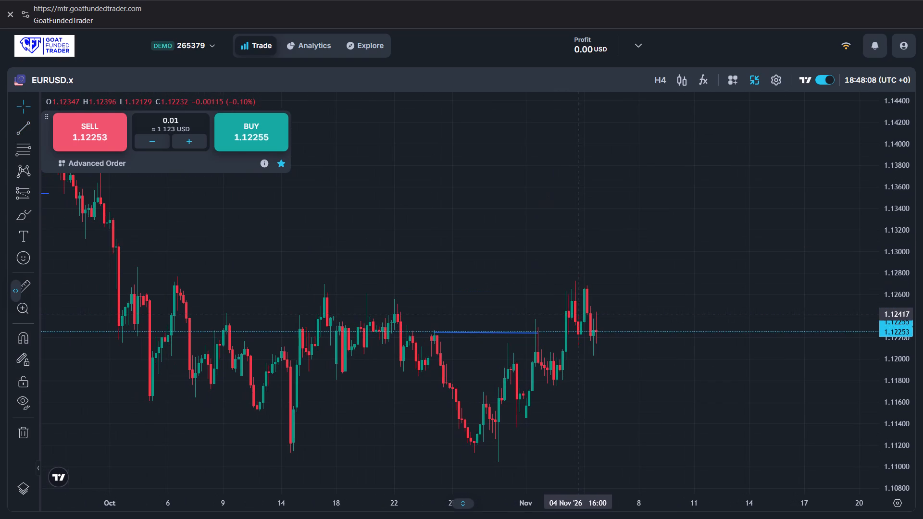
{"action": "left_click", "coordinate": [26, 125]}
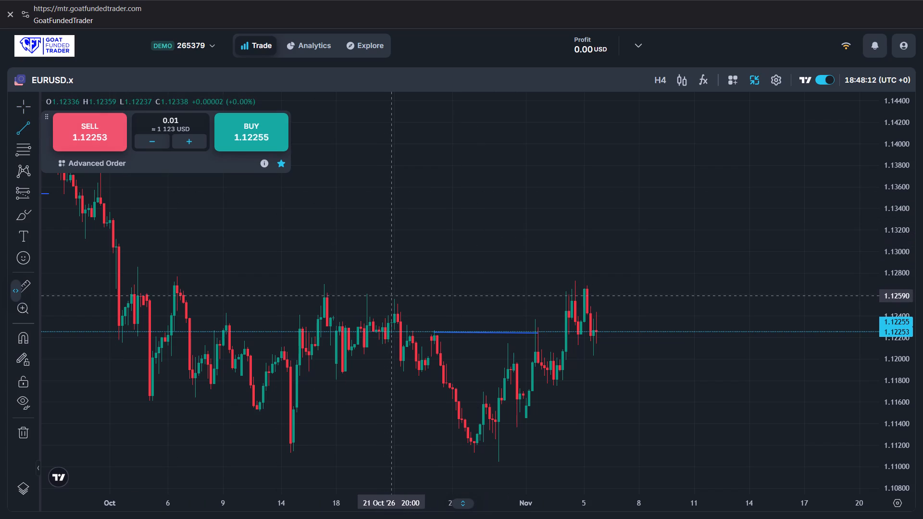
{"action": "left_click_drag", "start_coordinate": [395, 299], "coordinate": [558, 299]}
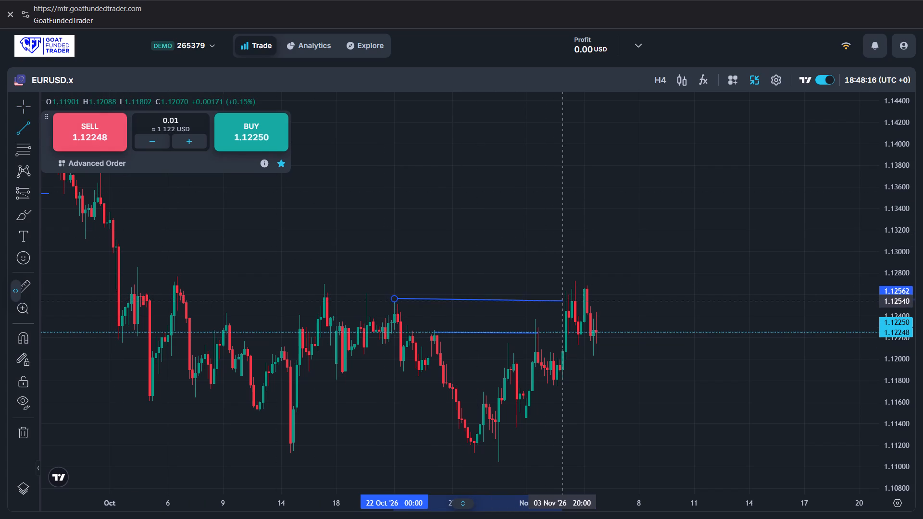
{"action": "left_click", "coordinate": [565, 298]}
{"action": "left_click", "coordinate": [583, 264]}
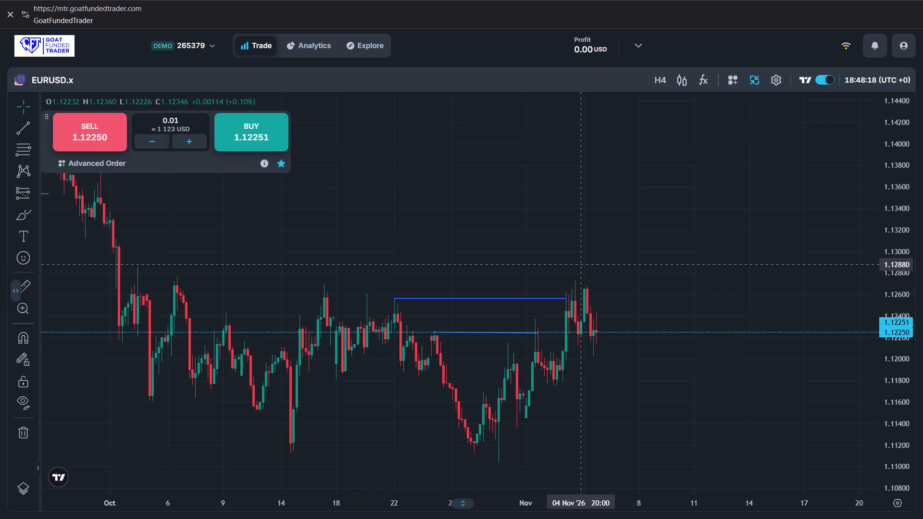
Switch the EURUSD.x chart from the H4 to the H1 time interval.
{"action": "scroll", "coordinate": [583, 264], "scroll_direction": "up", "scroll_amount": 6}
{"action": "scroll", "coordinate": [583, 264], "scroll_direction": "down", "scroll_amount": 1}
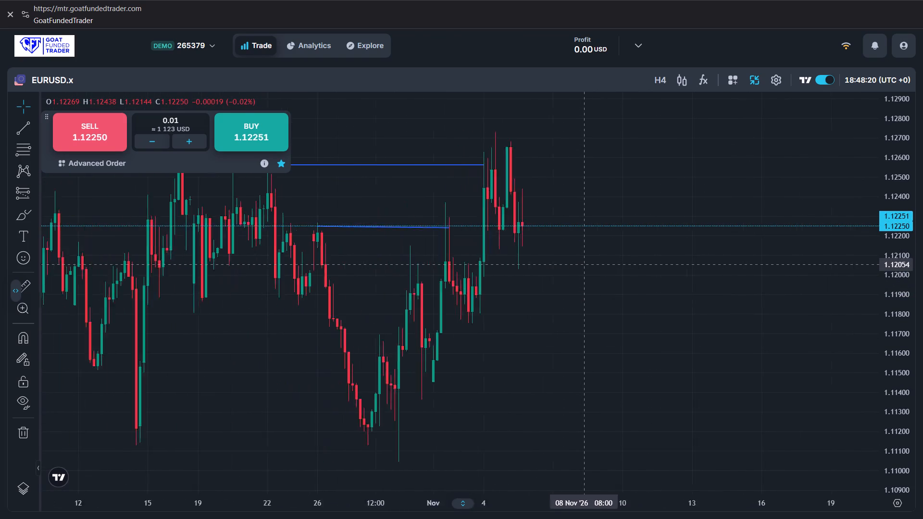
{"action": "scroll", "coordinate": [583, 264], "scroll_direction": "down", "scroll_amount": 2}
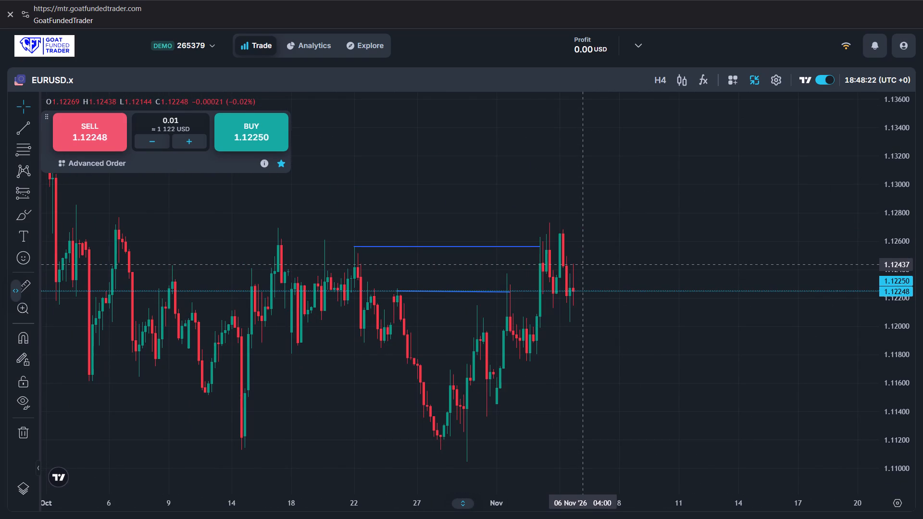
{"action": "scroll", "coordinate": [583, 264], "scroll_direction": "up", "scroll_amount": 3}
{"action": "left_click", "coordinate": [658, 77]}
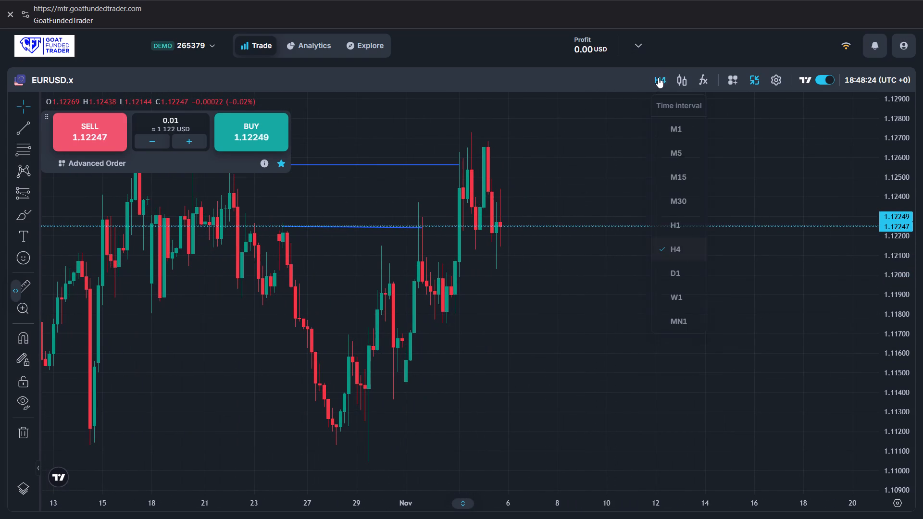
{"action": "left_click", "coordinate": [679, 218]}
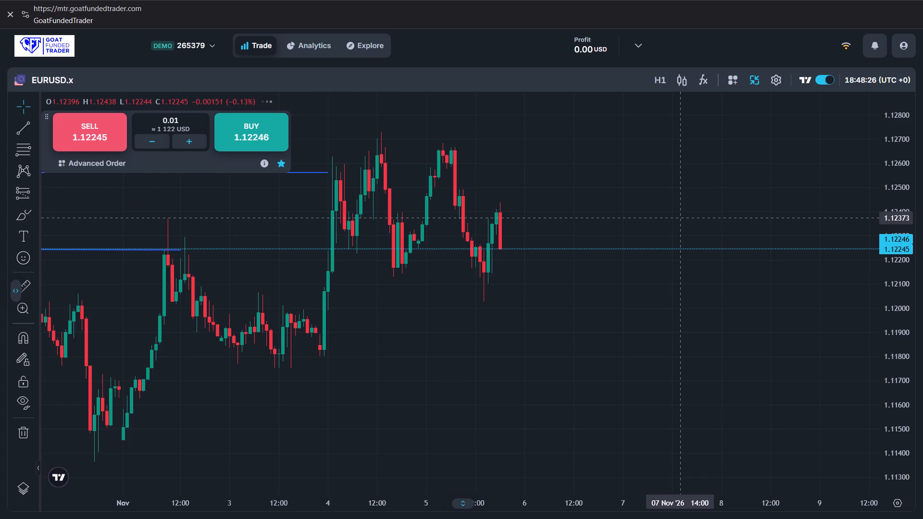
Draw a rectangle zone over the two recent highs, from about 1.1273 at 04 Nov '26 13:00 to about 1.1259 at 05 Nov '26 15:00.
{"action": "scroll", "coordinate": [644, 363], "scroll_direction": "down", "scroll_amount": 11}
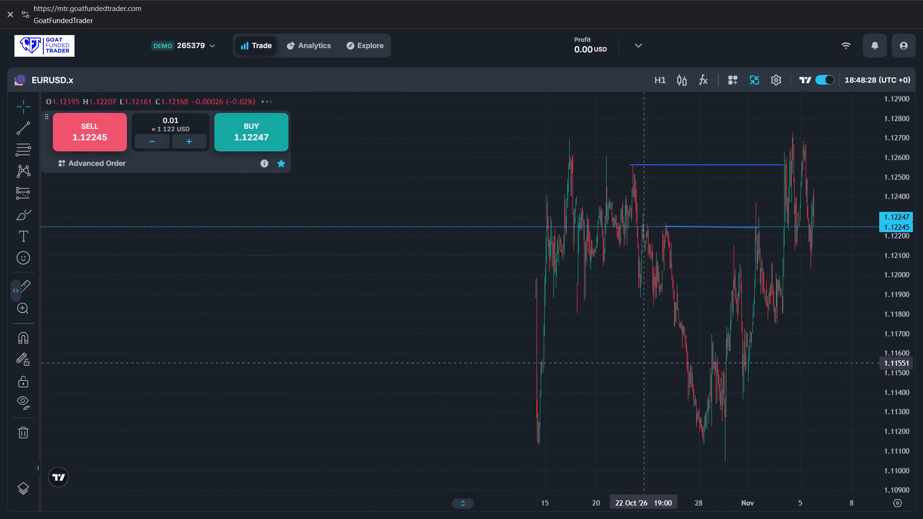
{"action": "scroll", "coordinate": [644, 363], "scroll_direction": "up", "scroll_amount": 6}
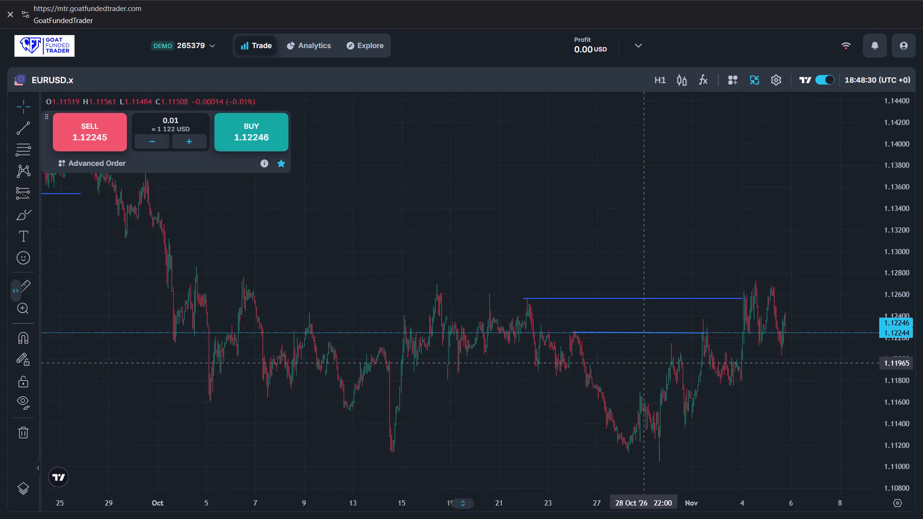
{"action": "scroll", "coordinate": [644, 363], "scroll_direction": "up", "scroll_amount": 8}
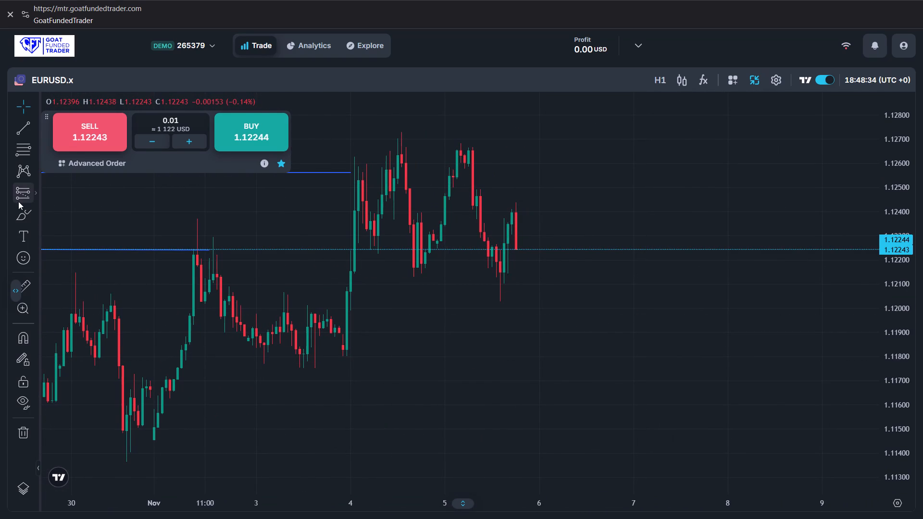
{"action": "left_click", "coordinate": [35, 199]}
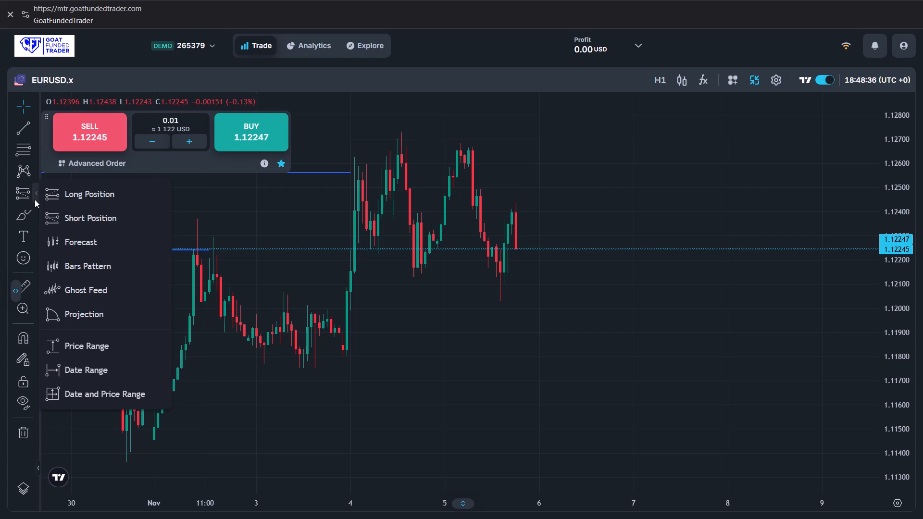
{"action": "left_click", "coordinate": [35, 199]}
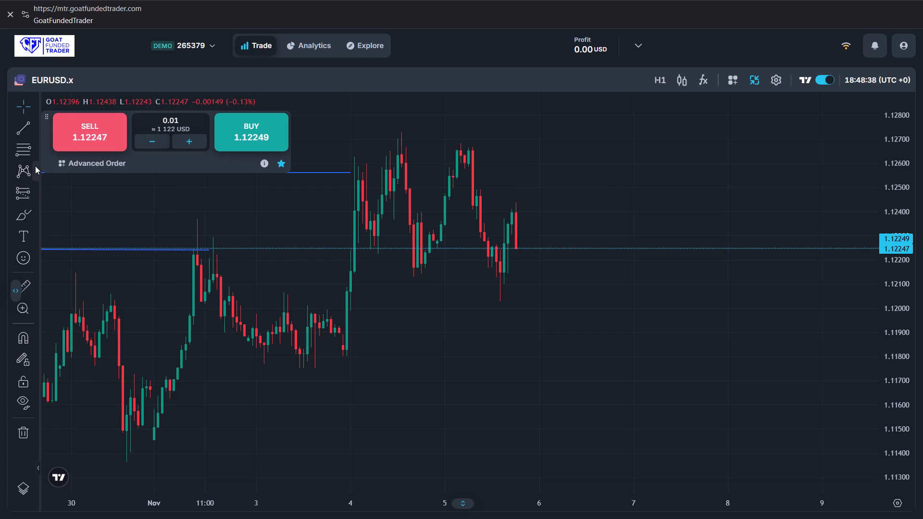
{"action": "left_click", "coordinate": [35, 219]}
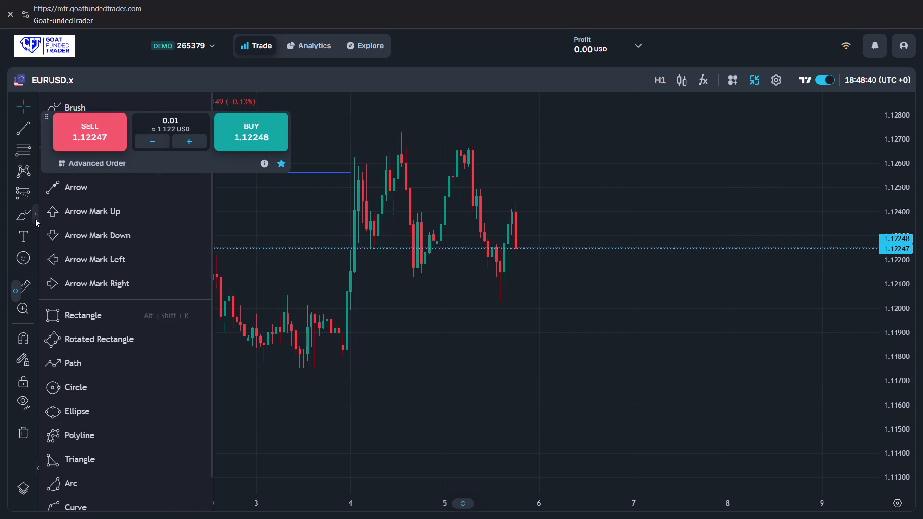
{"action": "left_click", "coordinate": [67, 315]}
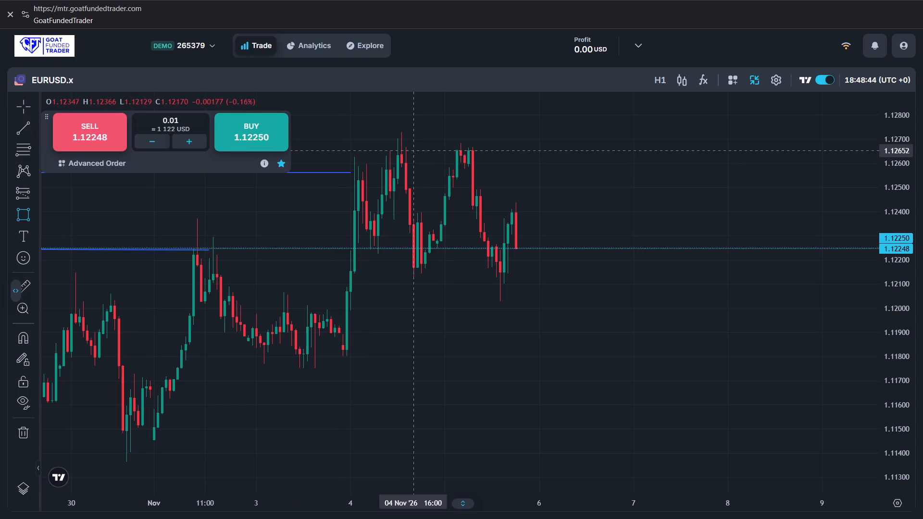
{"action": "left_click_drag", "start_coordinate": [401, 132], "coordinate": [463, 144]}
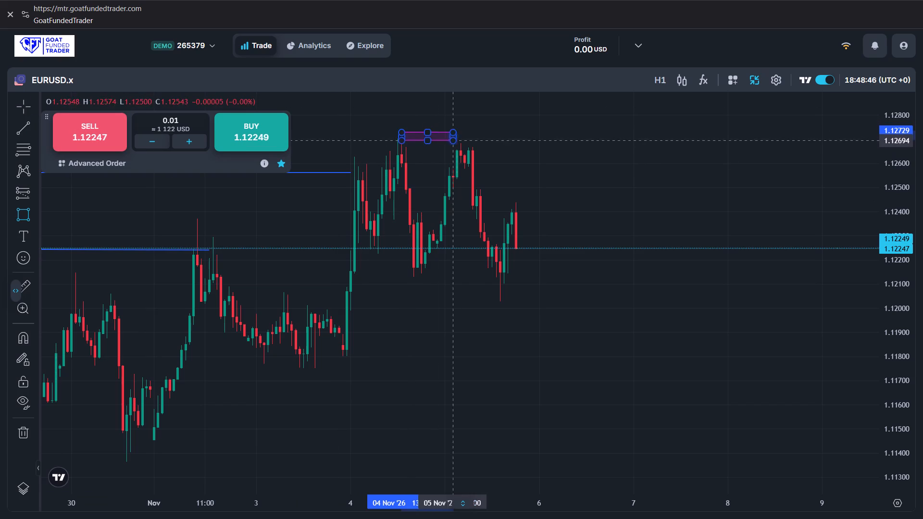
{"action": "left_click_drag", "start_coordinate": [463, 144], "coordinate": [473, 146]}
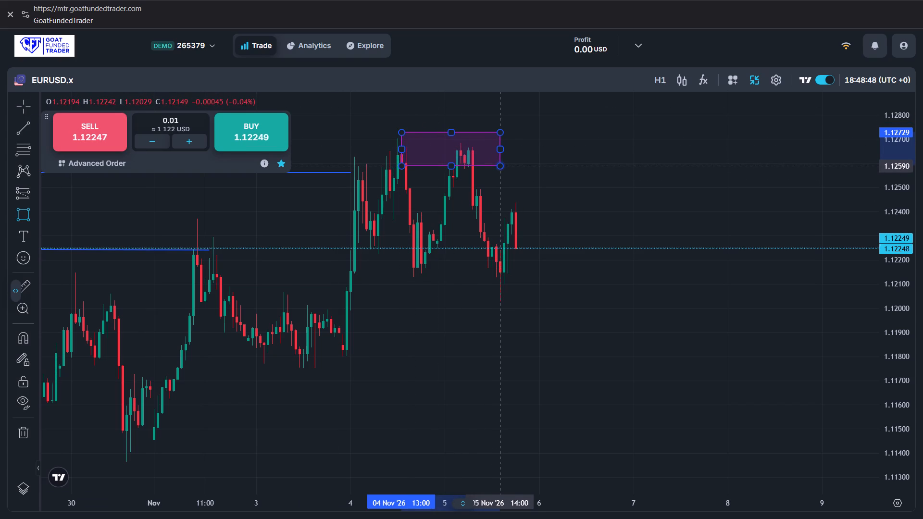
{"action": "left_click", "coordinate": [503, 166]}
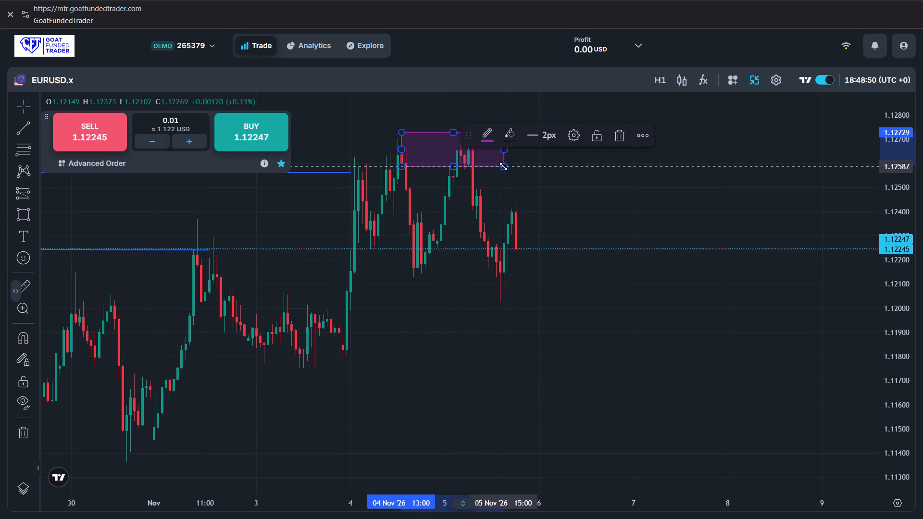
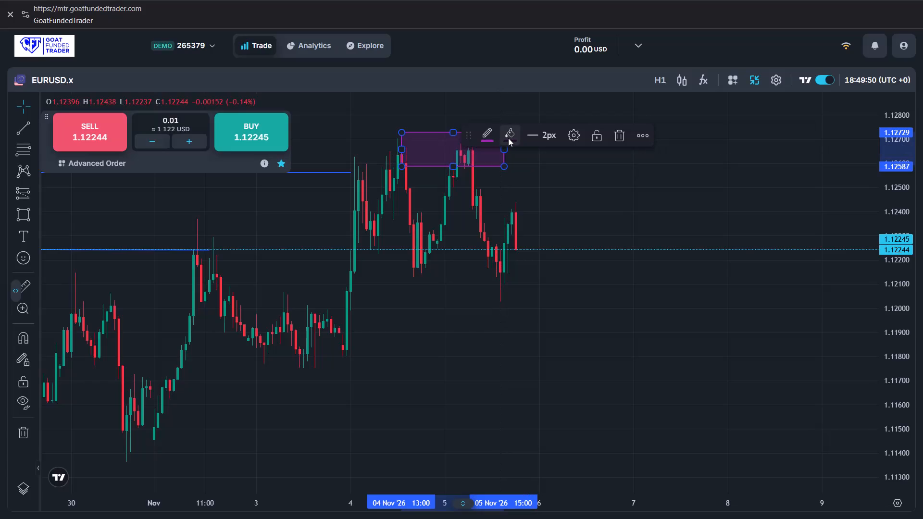
Recolour the rectangle zone over the two recent highs with a green fill and a dark green border, and deselect it.
{"action": "left_click", "coordinate": [509, 137]}
{"action": "left_click", "coordinate": [556, 175]}
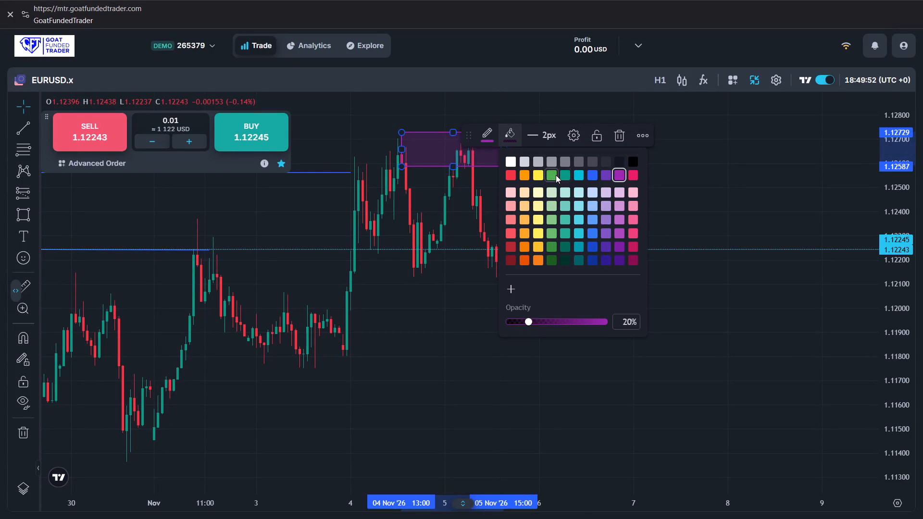
{"action": "left_click", "coordinate": [486, 131]}
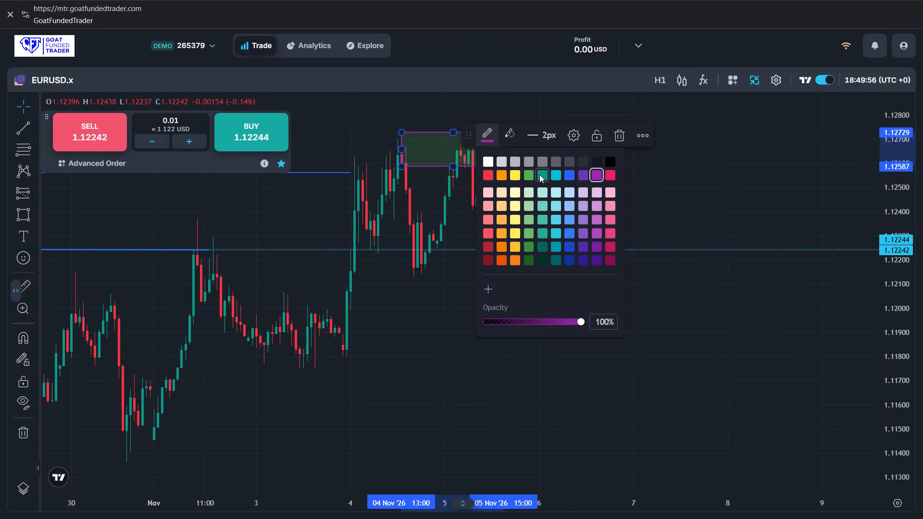
{"action": "left_click", "coordinate": [528, 259]}
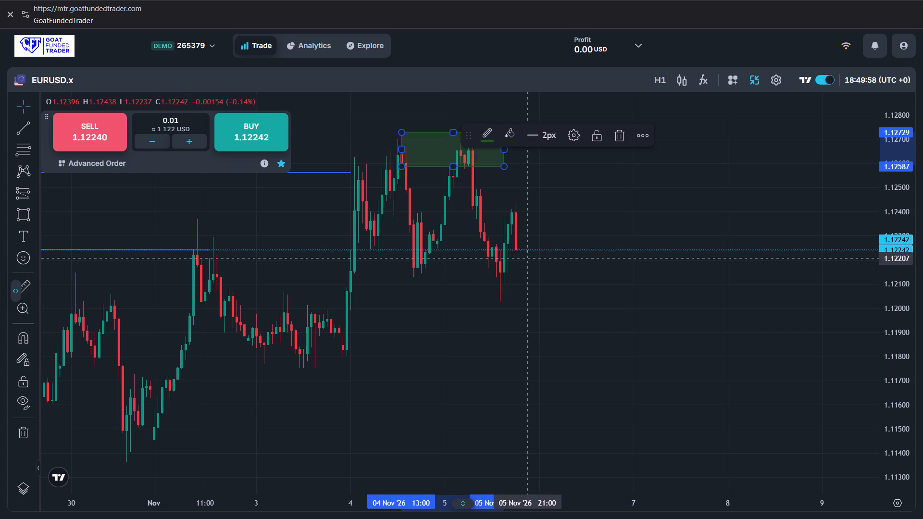
{"action": "left_click", "coordinate": [582, 228]}
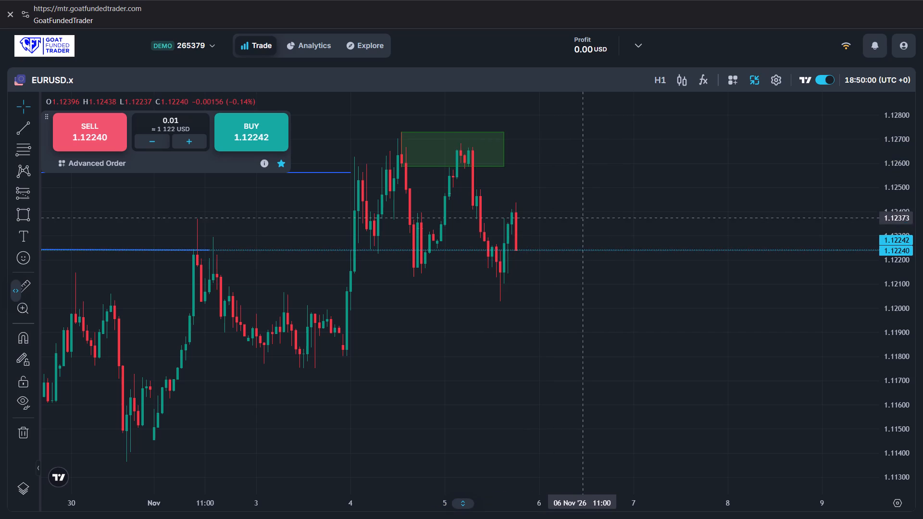
Draw a rectangle zone from about 1.12492 at 05 Nov '26 08:00 to about 1.12367 at 06 Nov '26 02:00, and deselect it.
{"action": "scroll", "coordinate": [595, 133], "scroll_direction": "up", "scroll_amount": 4}
{"action": "scroll", "coordinate": [595, 133], "scroll_direction": "right", "scroll_amount": 1}
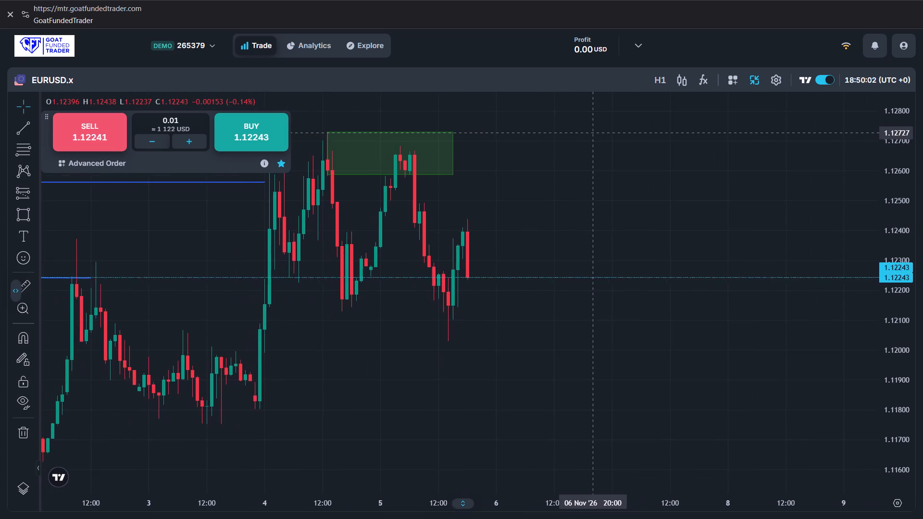
{"action": "scroll", "coordinate": [595, 133], "scroll_direction": "up", "scroll_amount": 2}
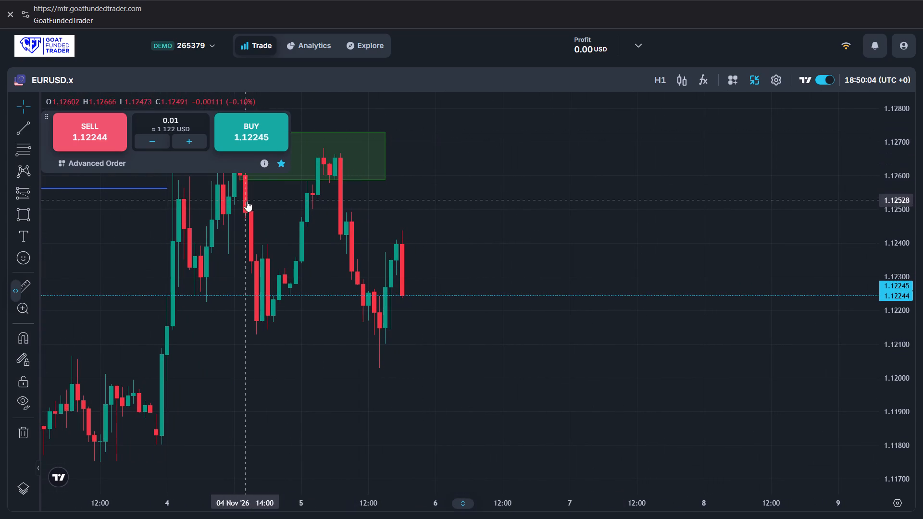
{"action": "left_click", "coordinate": [20, 210]}
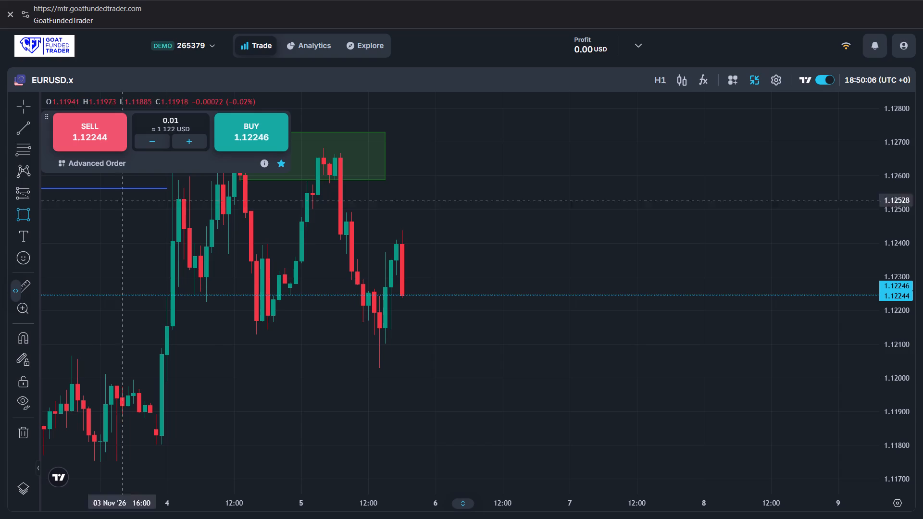
{"action": "left_click_drag", "start_coordinate": [347, 212], "coordinate": [428, 231]}
{"action": "left_click", "coordinate": [447, 254]}
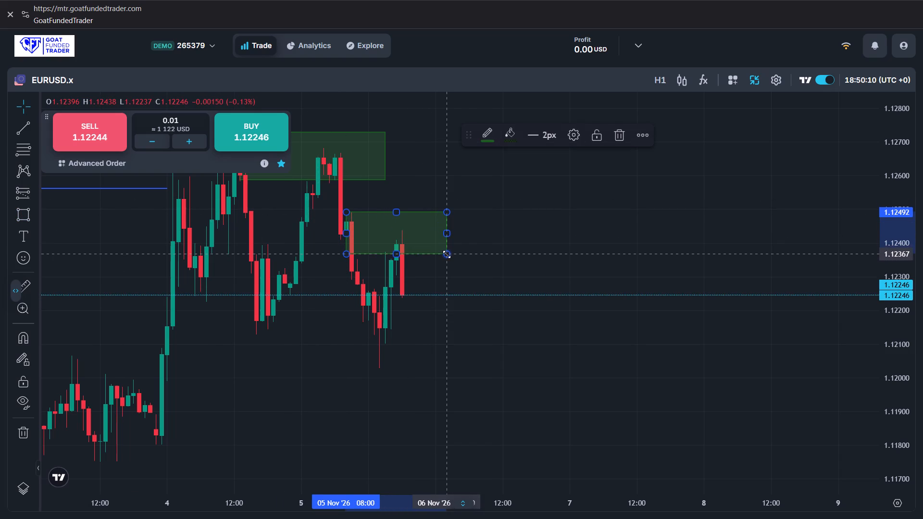
{"action": "left_click", "coordinate": [492, 245]}
Switch the EURUSD.x chart from the H1 to the M15 time interval.
{"action": "left_click", "coordinate": [667, 73]}
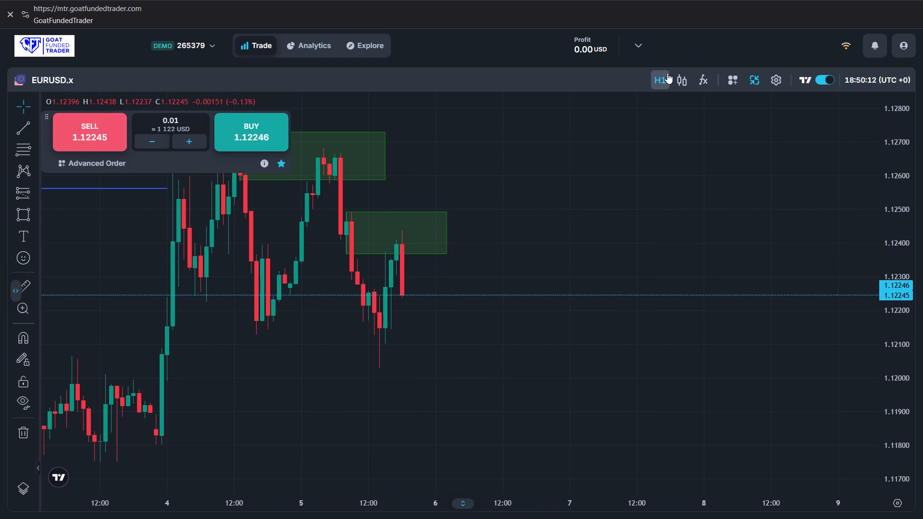
{"action": "left_click", "coordinate": [673, 177]}
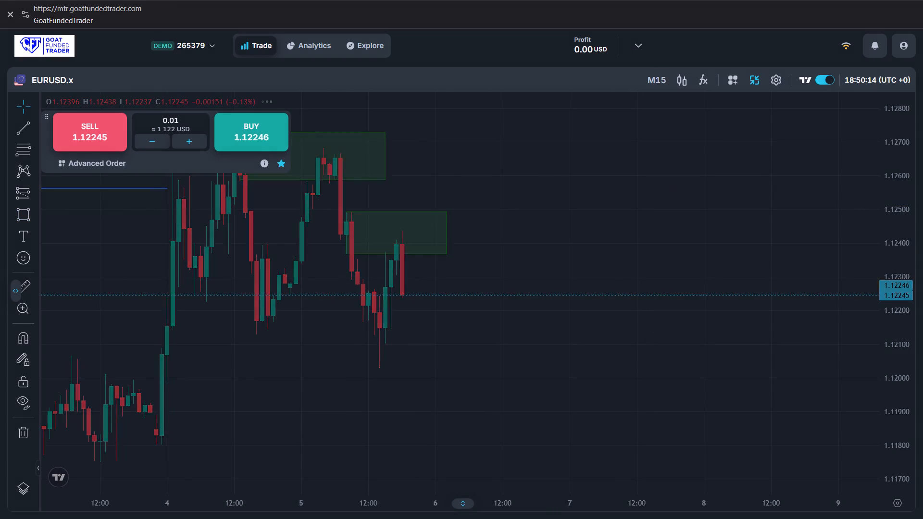
Place a short position at 05 Nov '26 18:00 with entry at about 1.12373 and tighten its stop to about 1.12462.
{"action": "scroll", "coordinate": [646, 331], "scroll_direction": "down", "scroll_amount": 1}
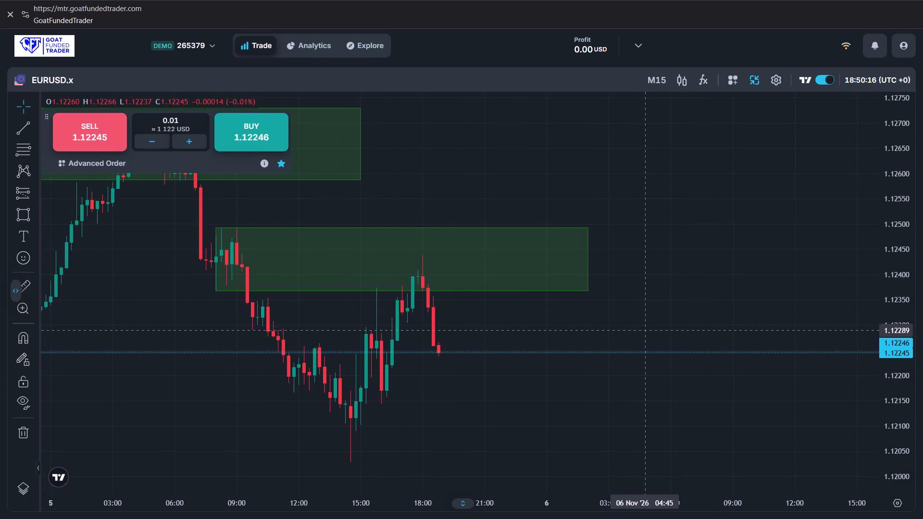
{"action": "scroll", "coordinate": [646, 331], "scroll_direction": "down", "scroll_amount": 1}
{"action": "scroll", "coordinate": [646, 331], "scroll_direction": "up", "scroll_amount": 3}
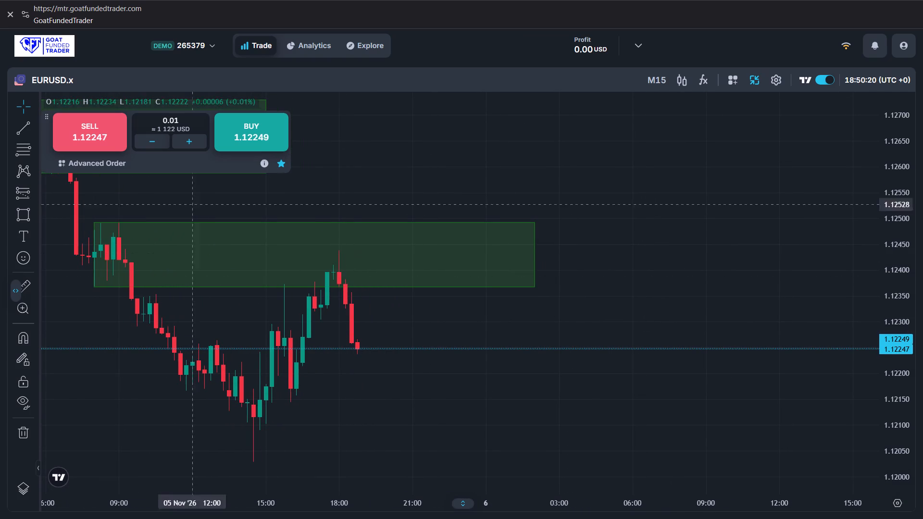
{"action": "left_click", "coordinate": [29, 193]}
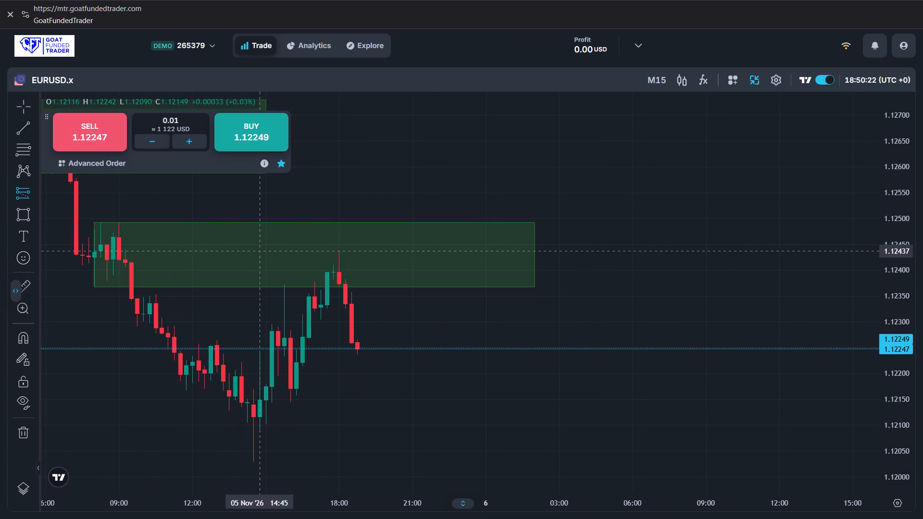
{"action": "left_click", "coordinate": [339, 284]}
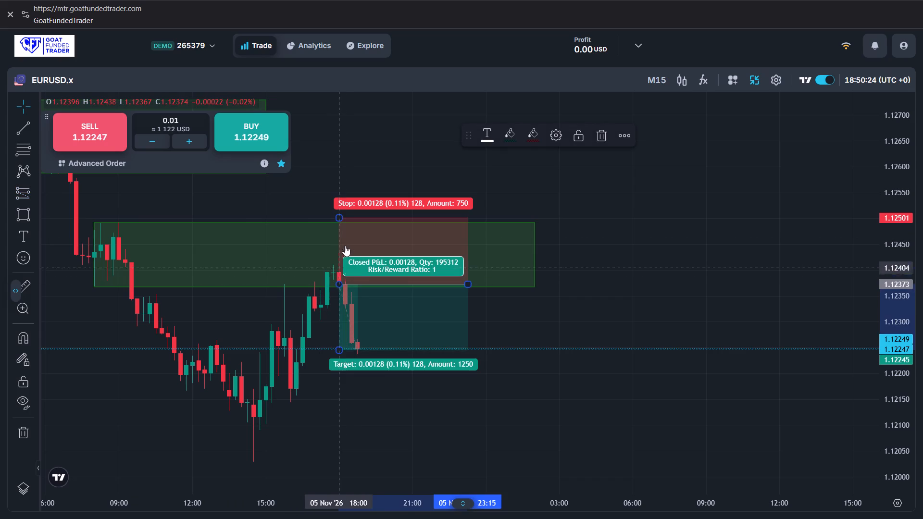
{"action": "left_click_drag", "start_coordinate": [338, 218], "coordinate": [338, 231]}
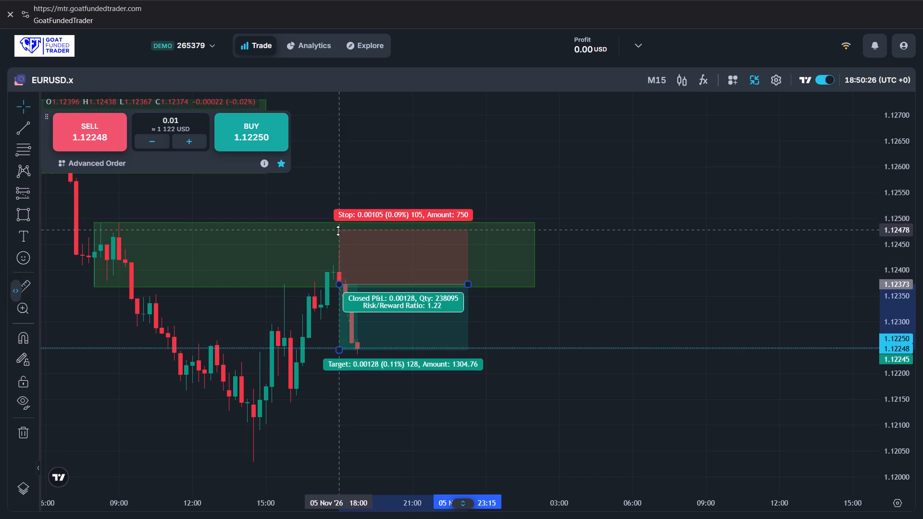
{"action": "left_click_drag", "start_coordinate": [338, 231], "coordinate": [338, 238]}
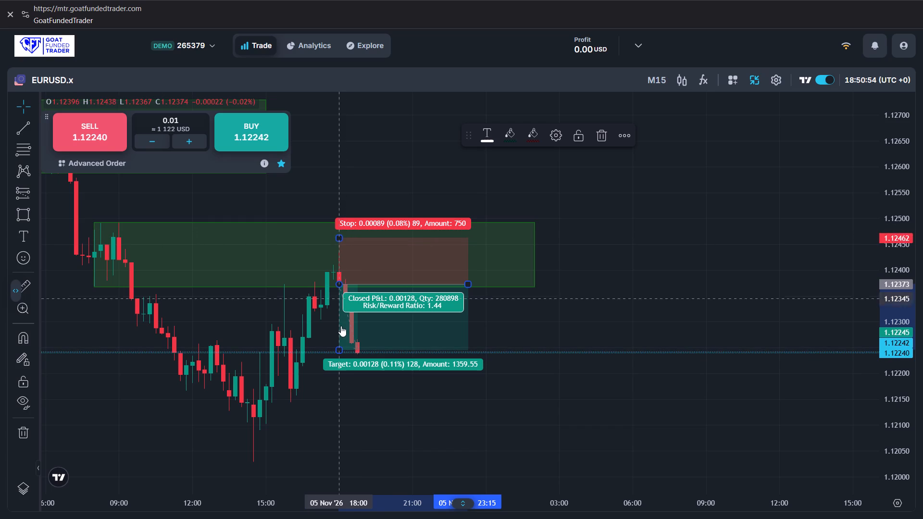
Extend the short position's target down to about 1.12195 for a risk/reward ratio of 2, and deselect it.
{"action": "left_click_drag", "start_coordinate": [339, 350], "coordinate": [339, 373]}
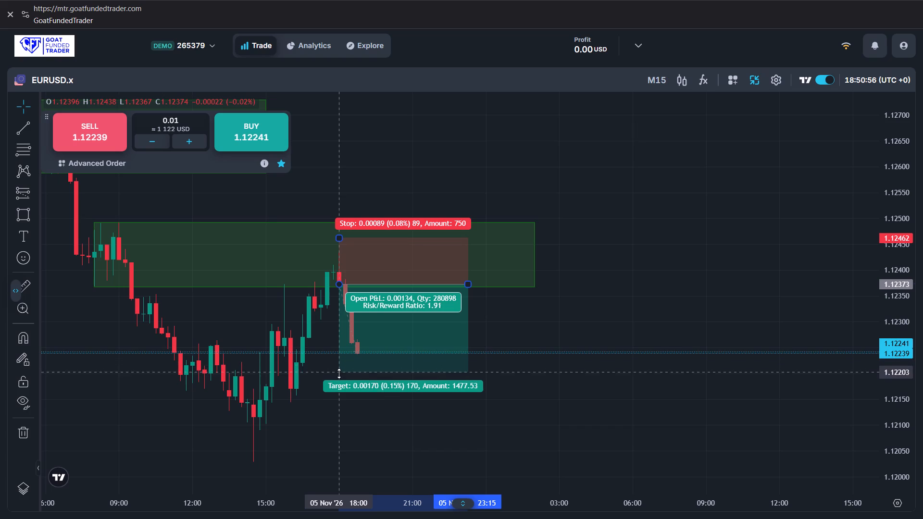
{"action": "left_click_drag", "start_coordinate": [339, 373], "coordinate": [341, 375]}
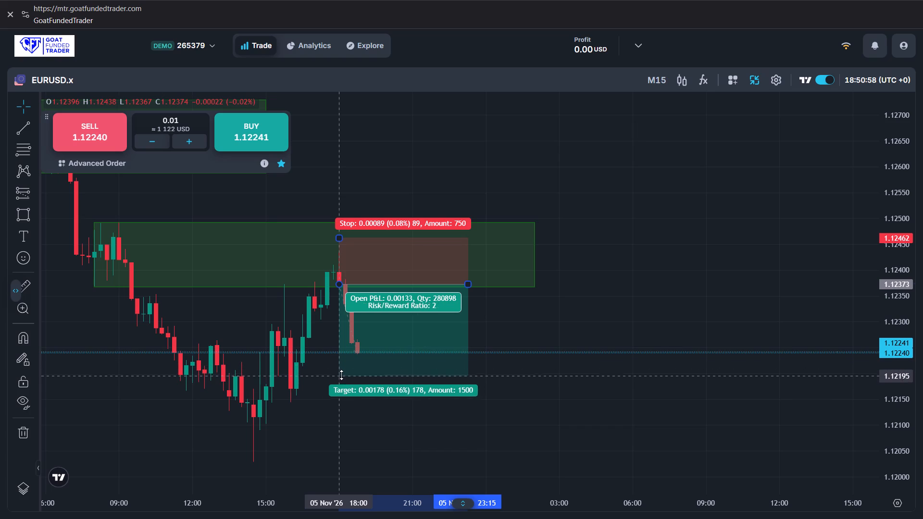
{"action": "left_click_drag", "start_coordinate": [341, 375], "coordinate": [341, 377]}
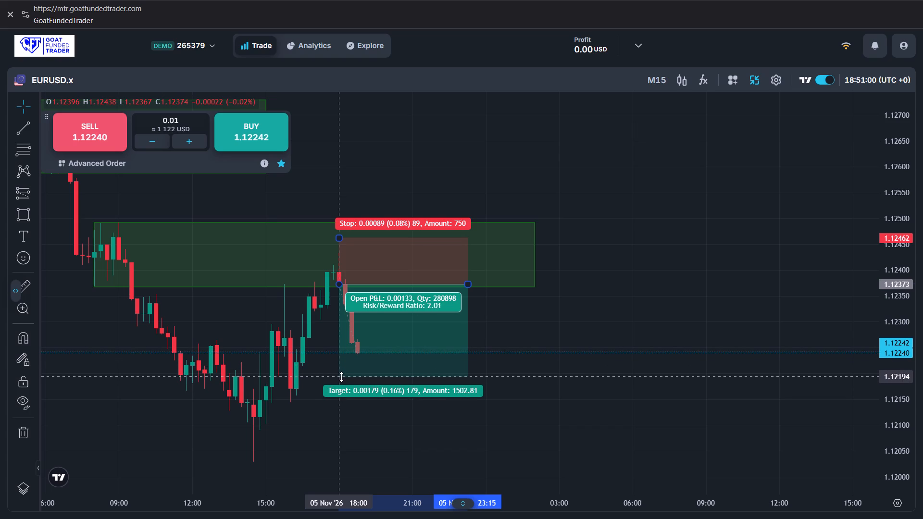
{"action": "left_click_drag", "start_coordinate": [341, 377], "coordinate": [341, 376]}
{"action": "left_click", "coordinate": [617, 280]}
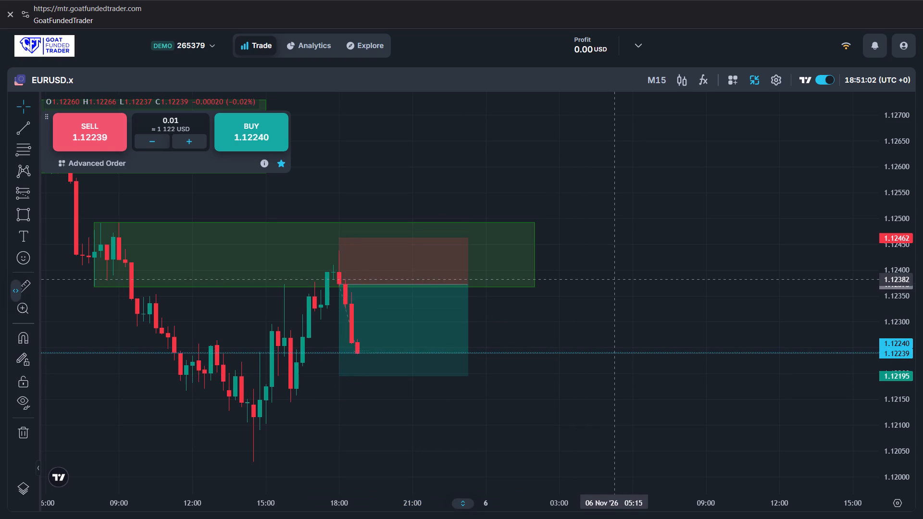
Switch the EURUSD.x chart from the M15 to the M5 time interval.
{"action": "scroll", "coordinate": [617, 280], "scroll_direction": "up", "scroll_amount": 1}
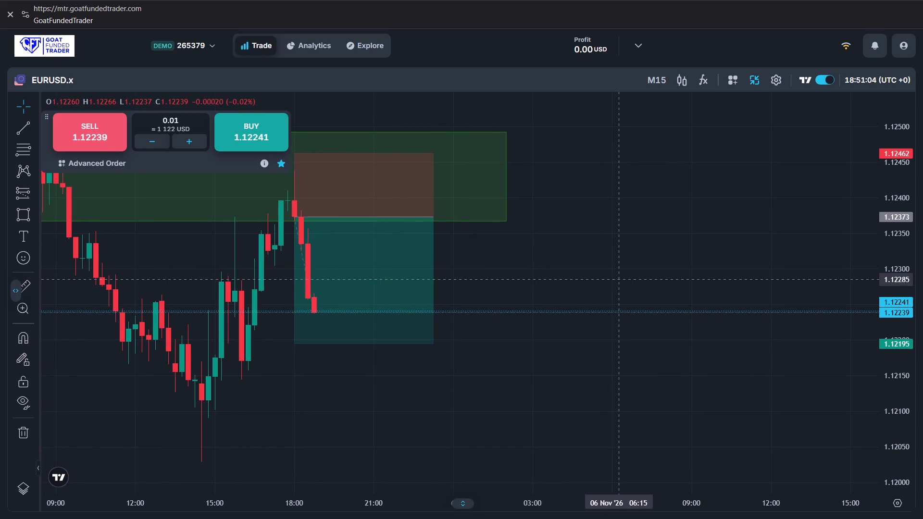
{"action": "left_click", "coordinate": [660, 81]}
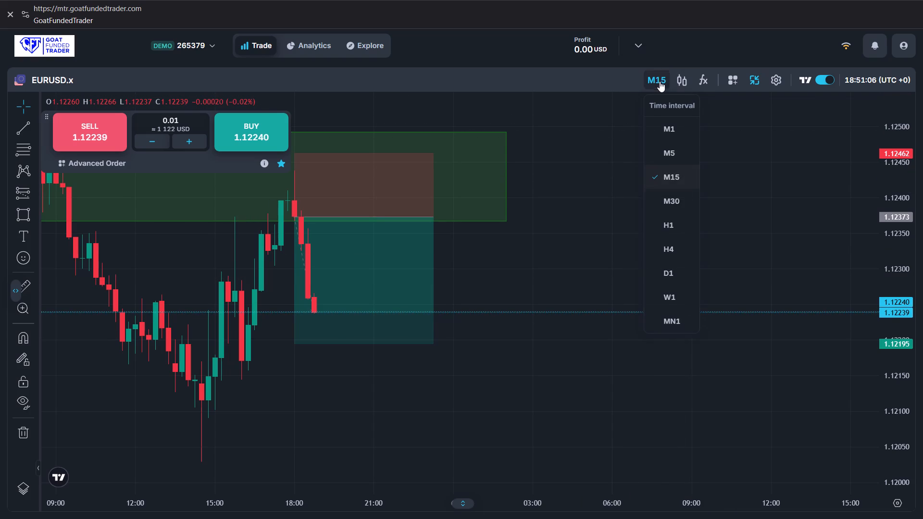
{"action": "left_click", "coordinate": [680, 153]}
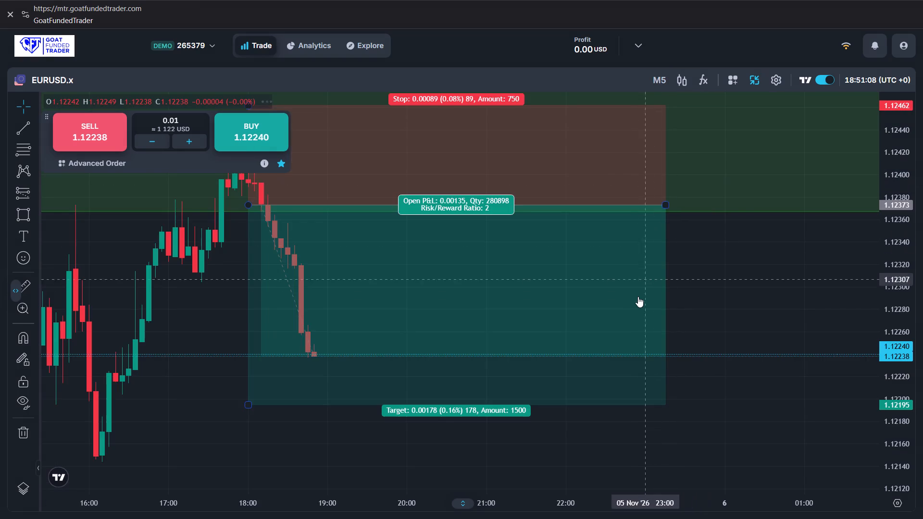
Shorten the short position so it ends at 05 Nov '26 21:00, and deselect it.
{"action": "scroll", "coordinate": [632, 304], "scroll_direction": "down", "scroll_amount": 2}
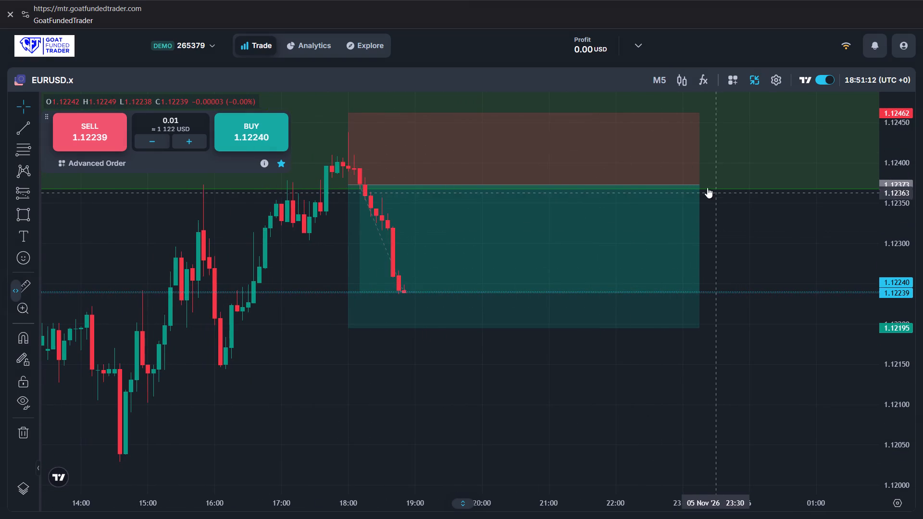
{"action": "left_click_drag", "start_coordinate": [698, 183], "coordinate": [550, 196]}
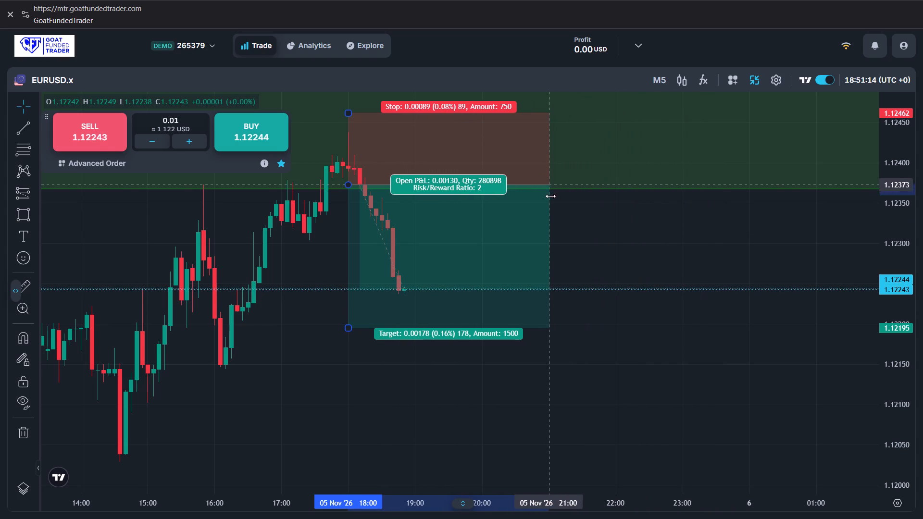
{"action": "left_click_drag", "start_coordinate": [550, 196], "coordinate": [550, 197]}
{"action": "left_click", "coordinate": [605, 263]}
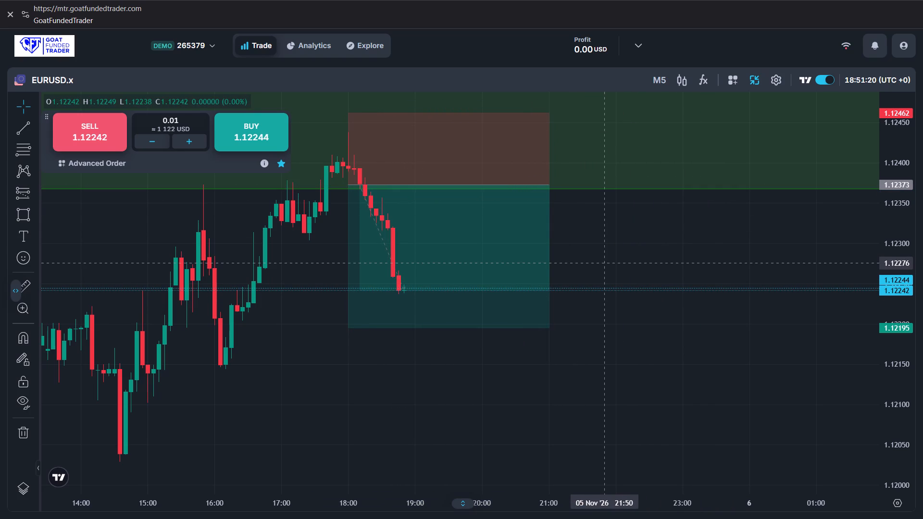
Look over the EURUSD.x and XAUUSD.x quotes in Market Watch, and hide it again.
{"action": "scroll", "coordinate": [605, 263], "scroll_direction": "down", "scroll_amount": 1}
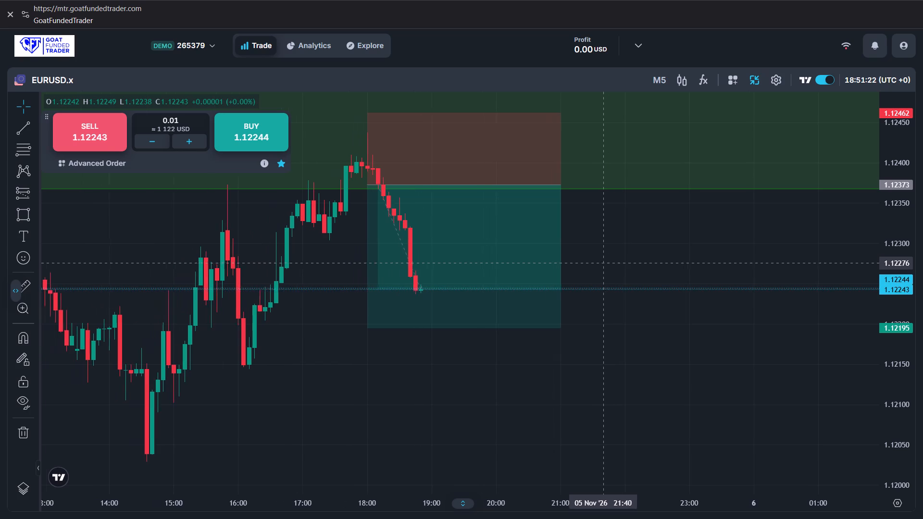
{"action": "scroll", "coordinate": [605, 263], "scroll_direction": "down", "scroll_amount": 1}
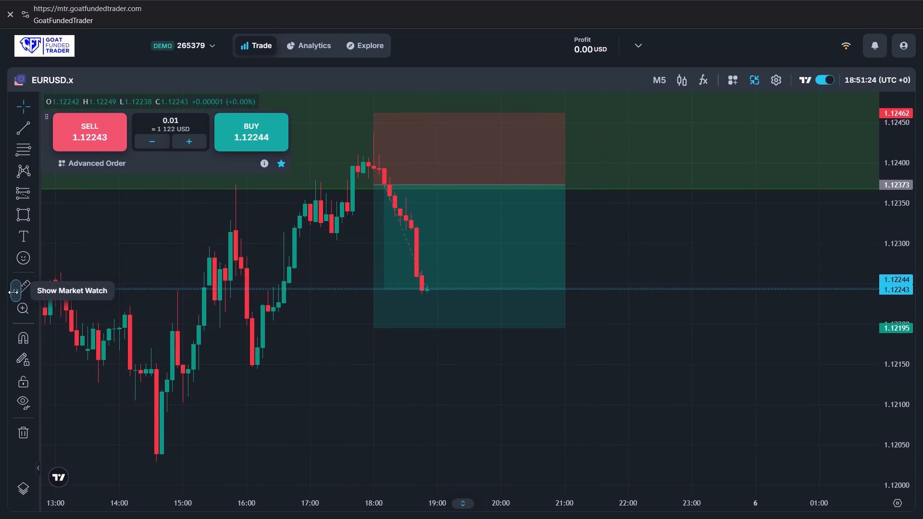
{"action": "left_click", "coordinate": [13, 292]}
{"action": "left_click_drag", "start_coordinate": [13, 292], "coordinate": [60, 300]}
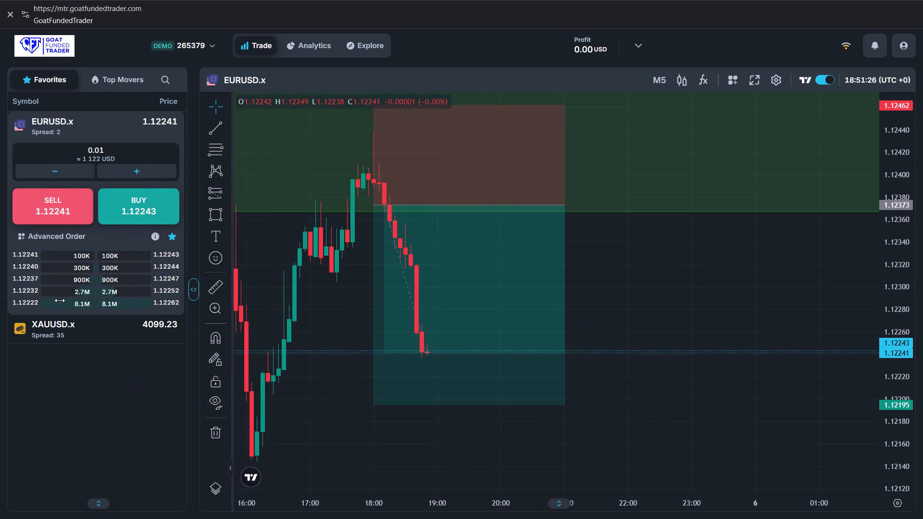
{"action": "left_click_drag", "start_coordinate": [60, 300], "coordinate": [61, 301]}
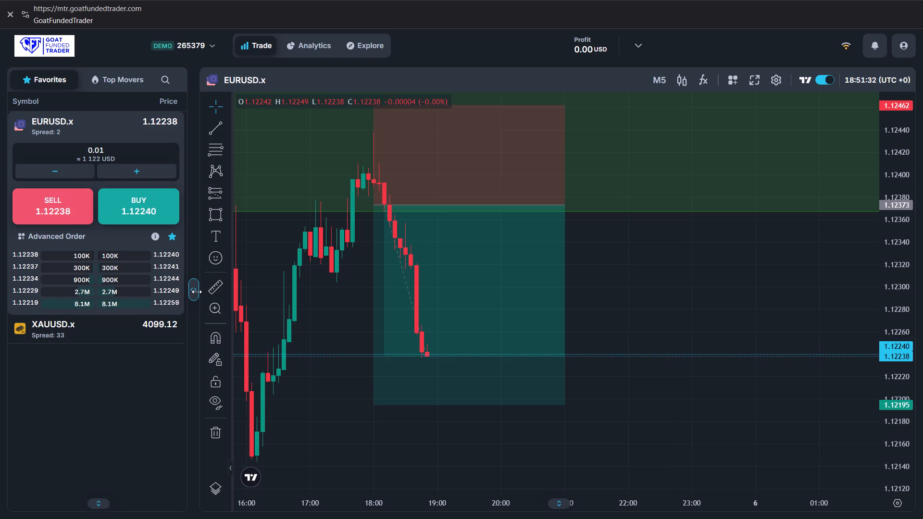
{"action": "left_click_drag", "start_coordinate": [197, 292], "coordinate": [99, 304]}
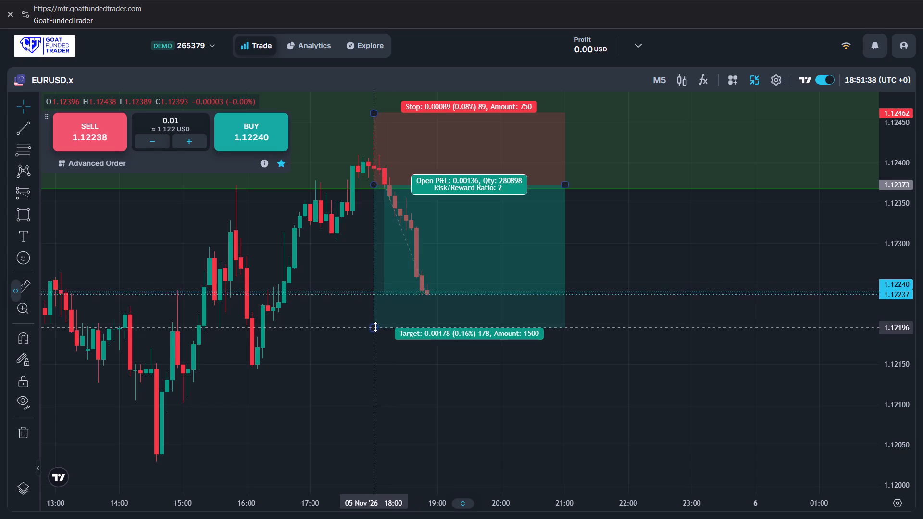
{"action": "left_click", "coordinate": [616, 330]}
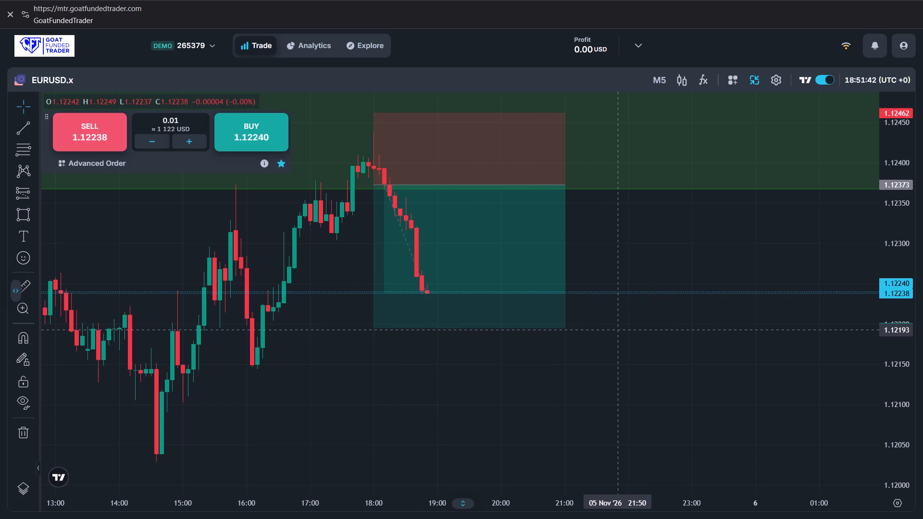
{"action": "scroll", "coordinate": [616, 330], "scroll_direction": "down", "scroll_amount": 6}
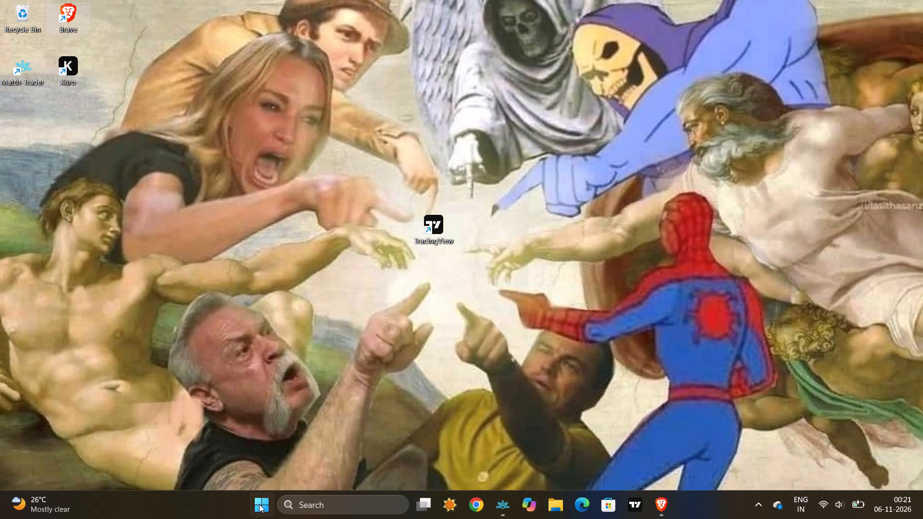
Switch to the Windows desktop and open the computer's power options.
{"action": "left_click", "coordinate": [259, 506]}
{"action": "left_click", "coordinate": [546, 457]}
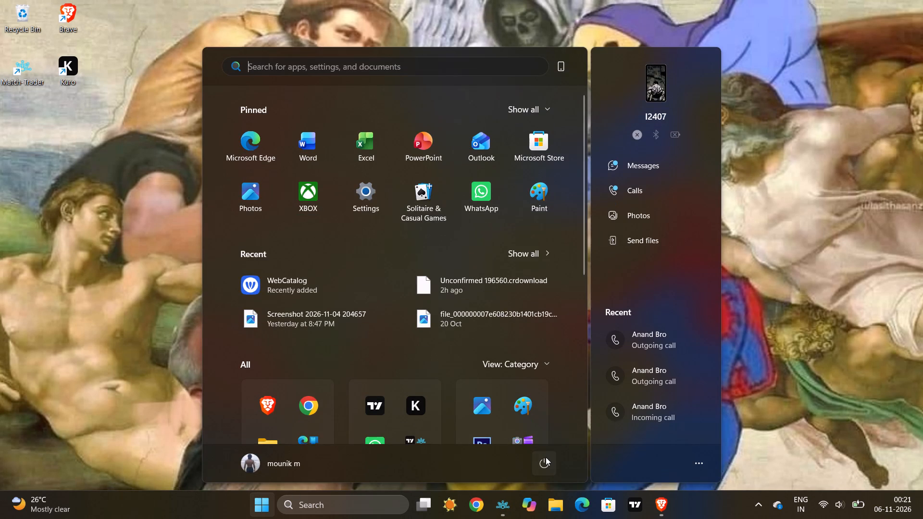